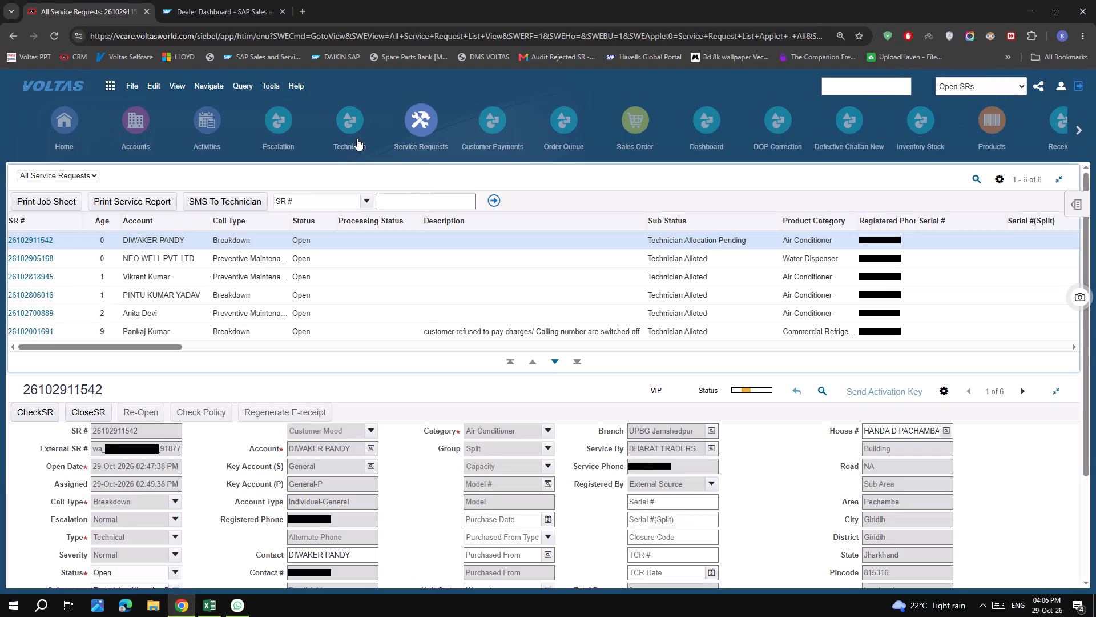
Reload the Service Requests list and apply the Open SRs saved query to it.
left_click(412, 117)
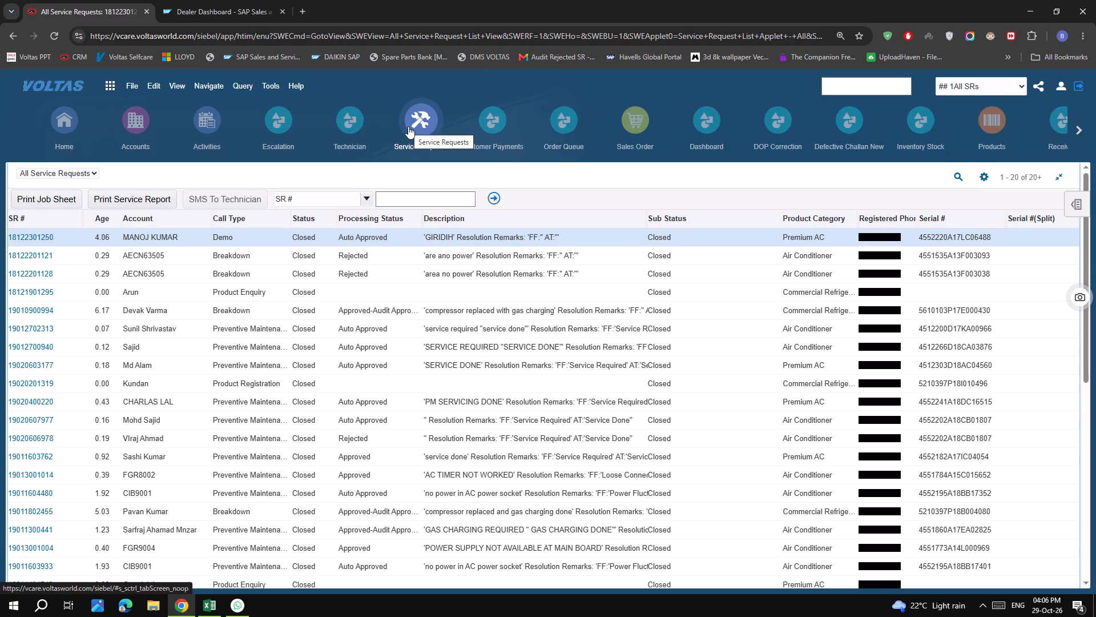
left_click(996, 84)
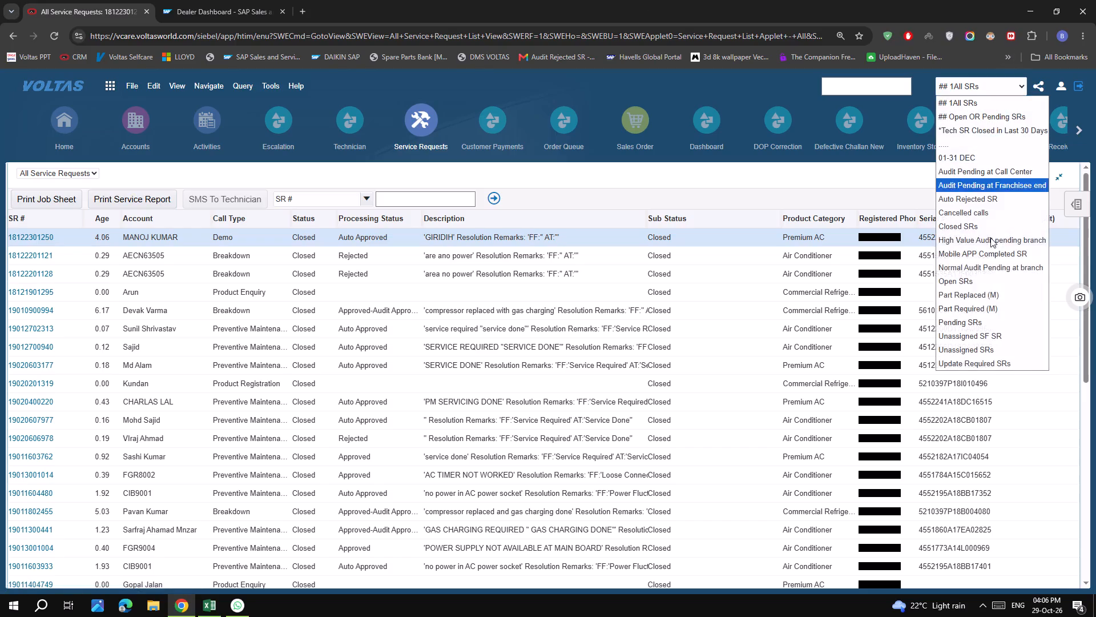
left_click(977, 283)
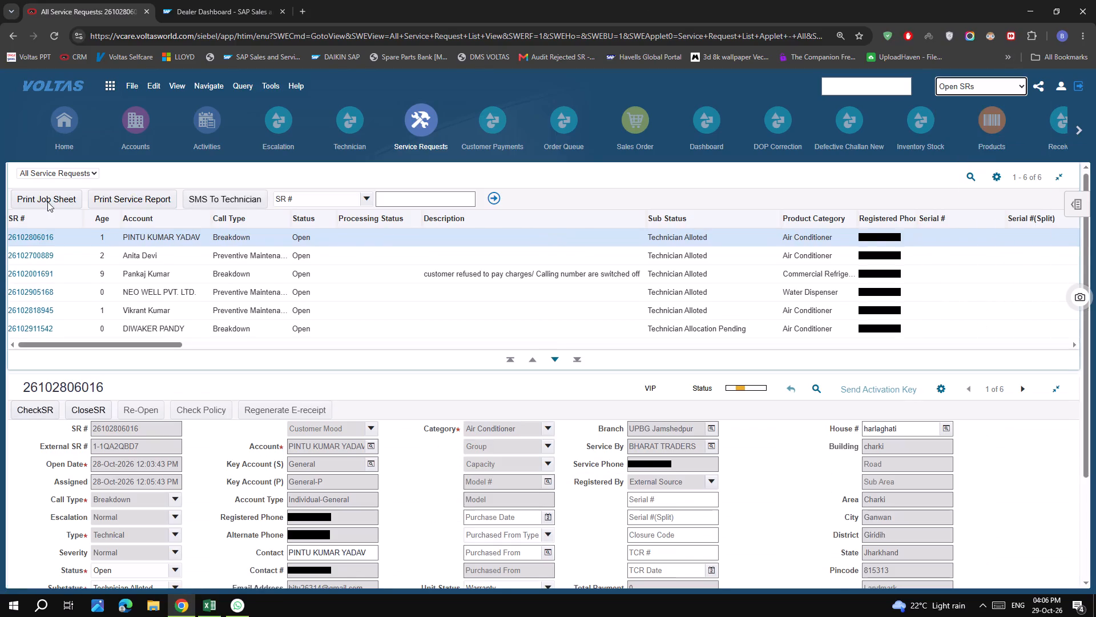
Sort the open service requests by SR # in descending order.
left_click(34, 215)
left_click(27, 213)
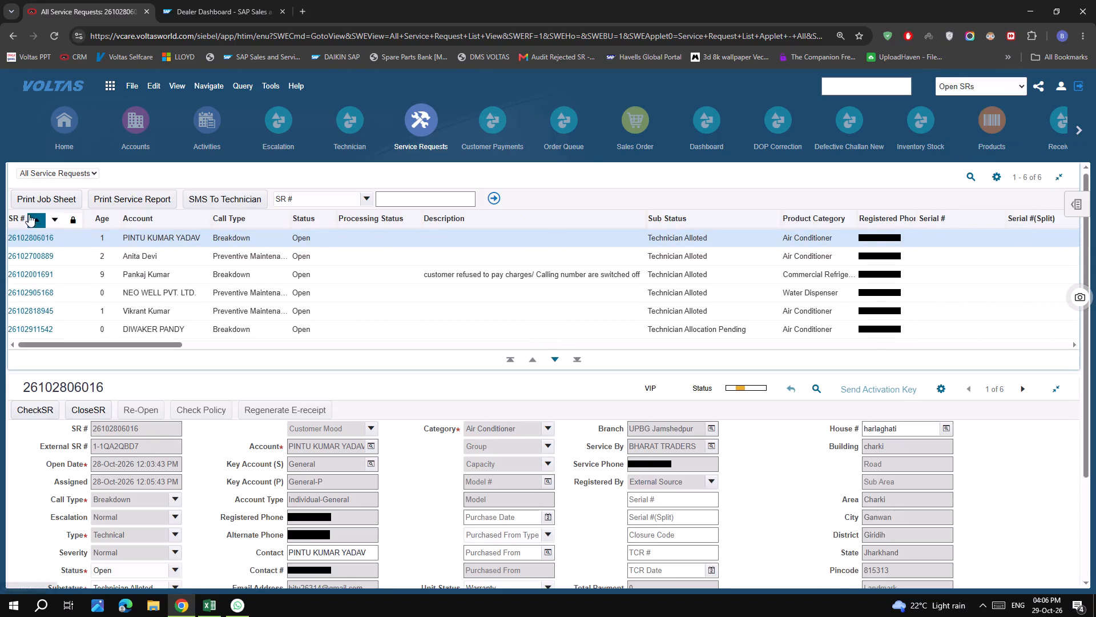
left_click(51, 222)
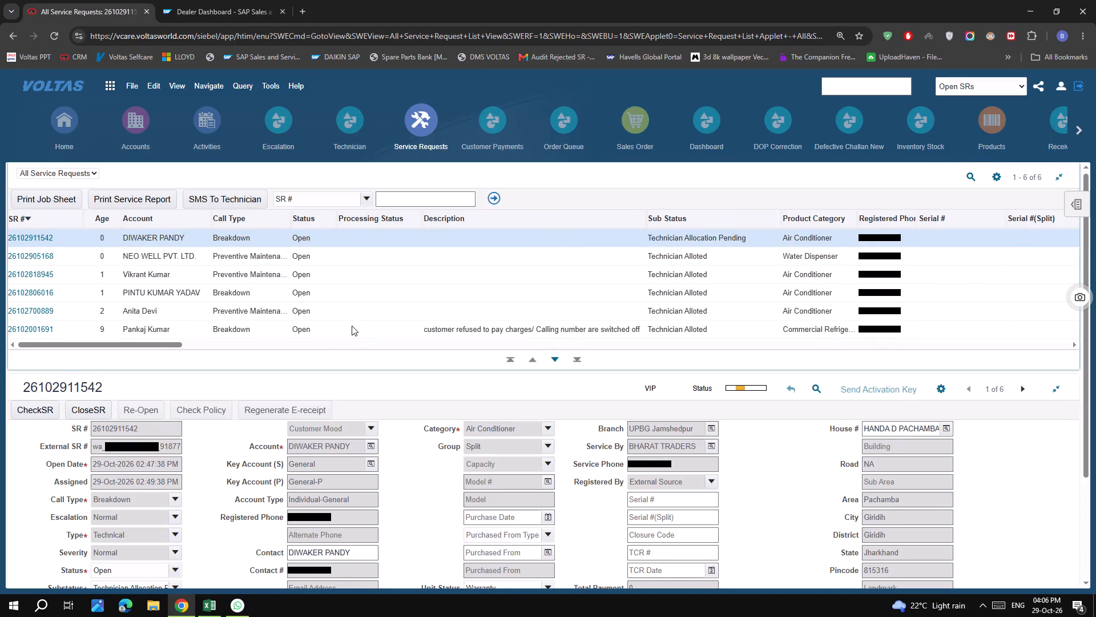
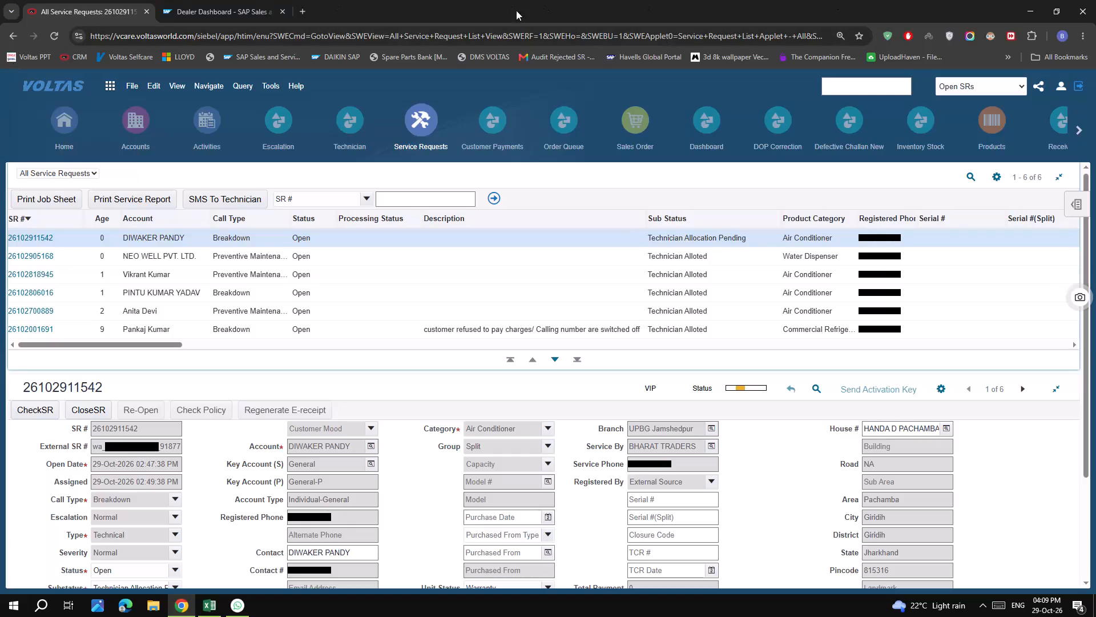
Reload the Service Requests list and apply the Open SRs saved query to it.
left_click(425, 127)
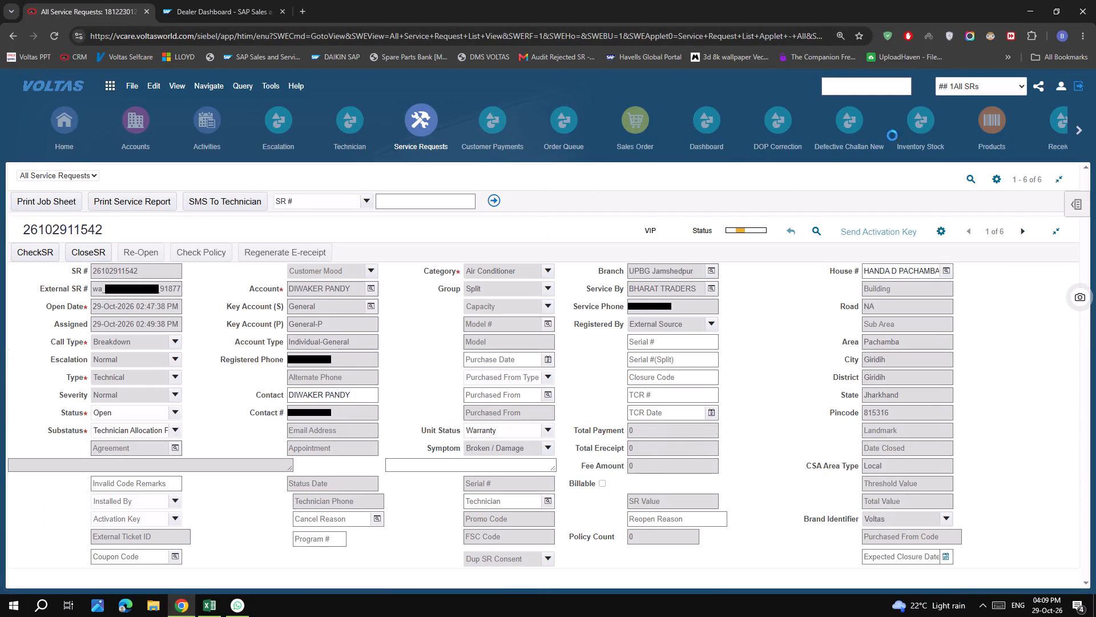
left_click(977, 89)
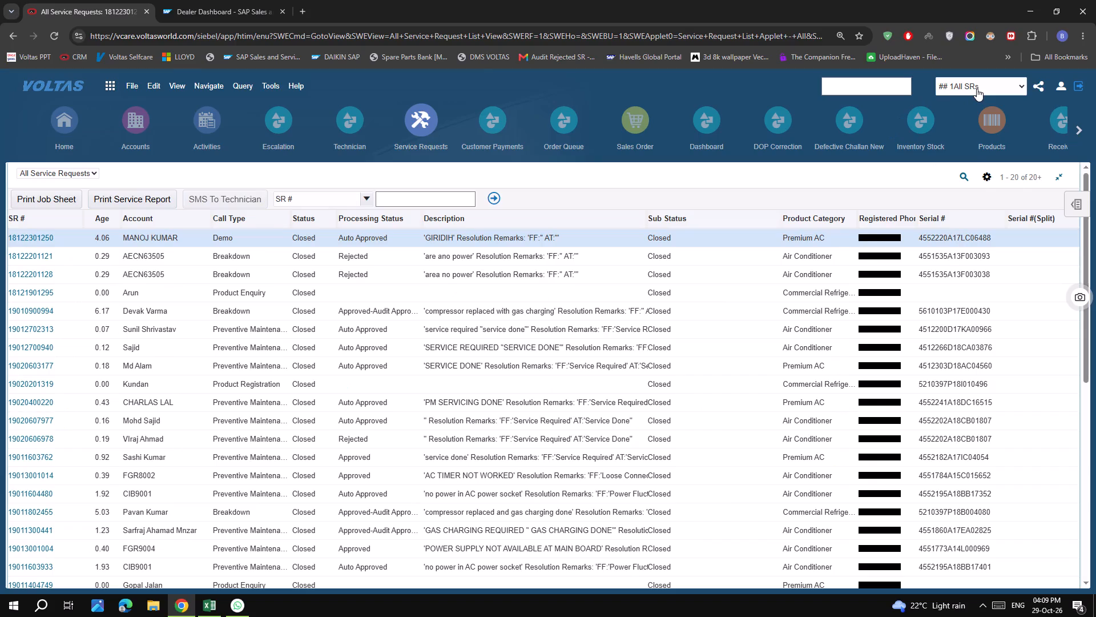
left_click(984, 280)
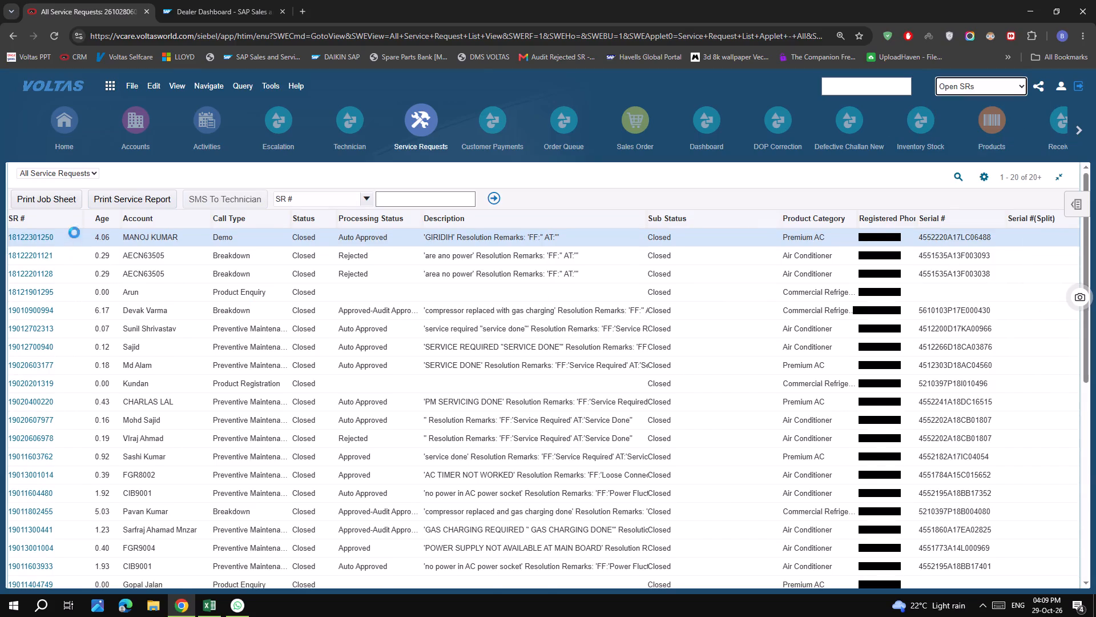
Sort the open service requests by SR # in descending order.
left_click(37, 217)
left_click(61, 220)
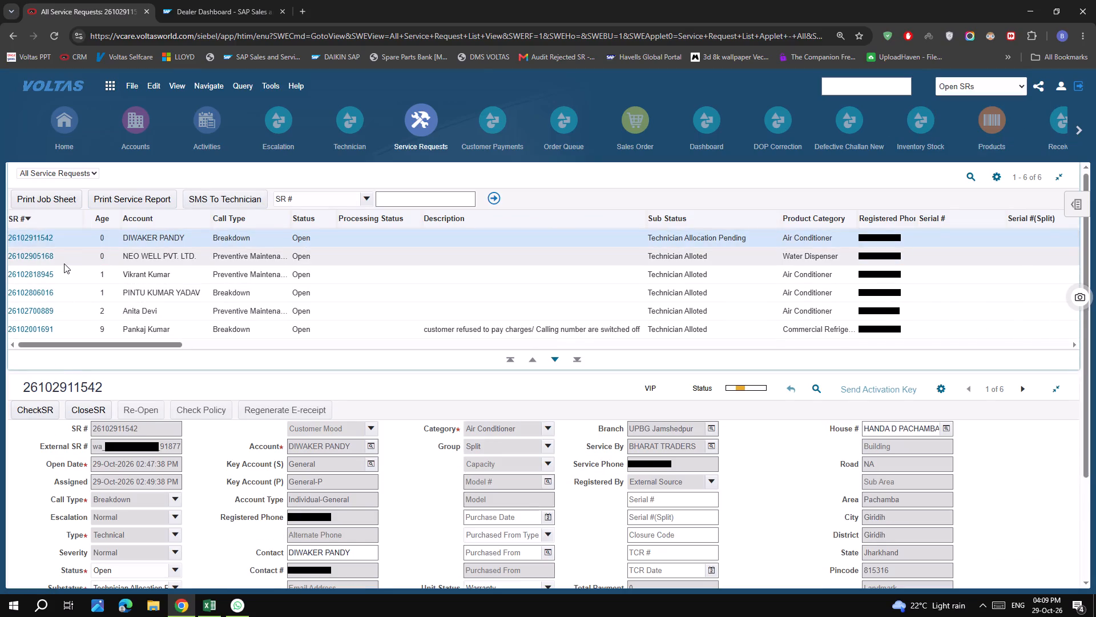
Open the NEO WELL PVT. LTD. water dispenser service request and examine its visit and resolution sections.
left_click(46, 254)
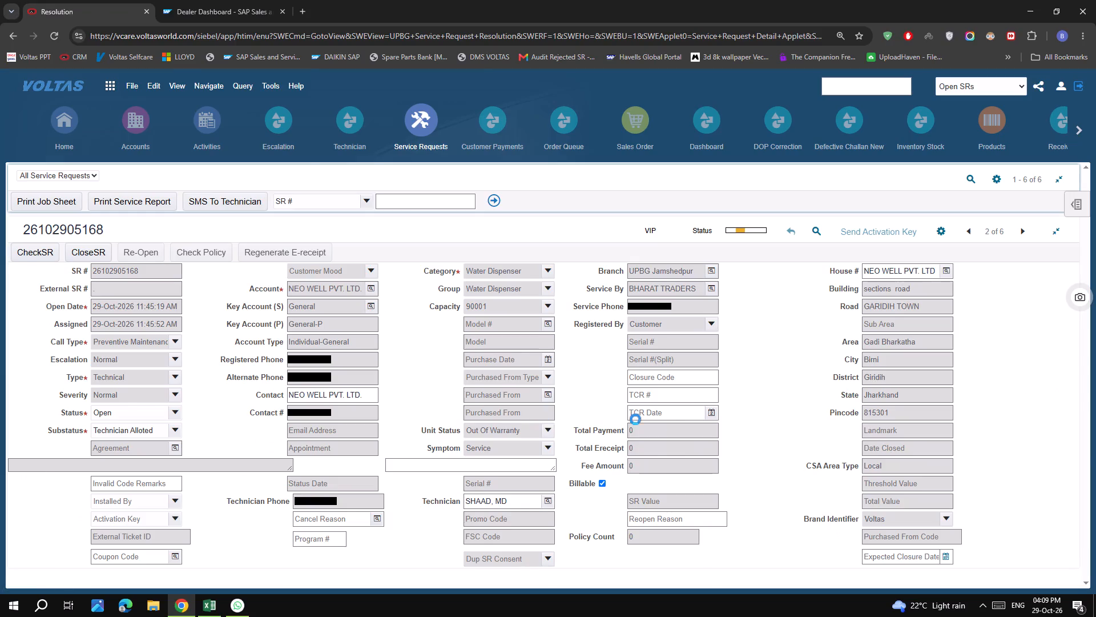
scroll(479, 441, "down", 3)
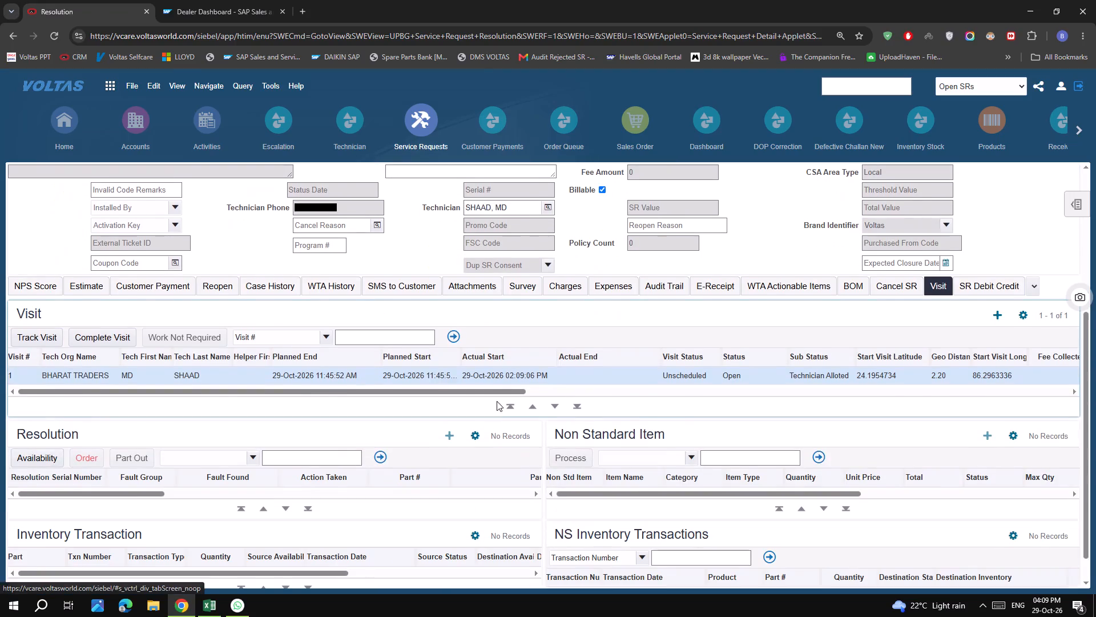
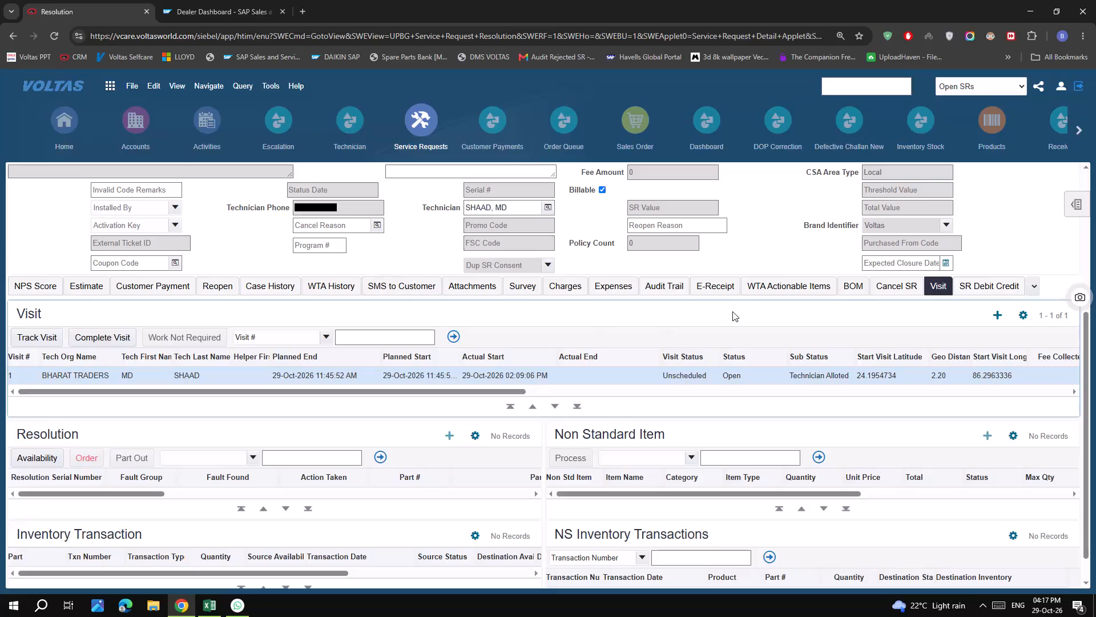
Leave the water dispenser request's visit details and return to the full Service Requests list.
scroll(734, 310, "up", 7)
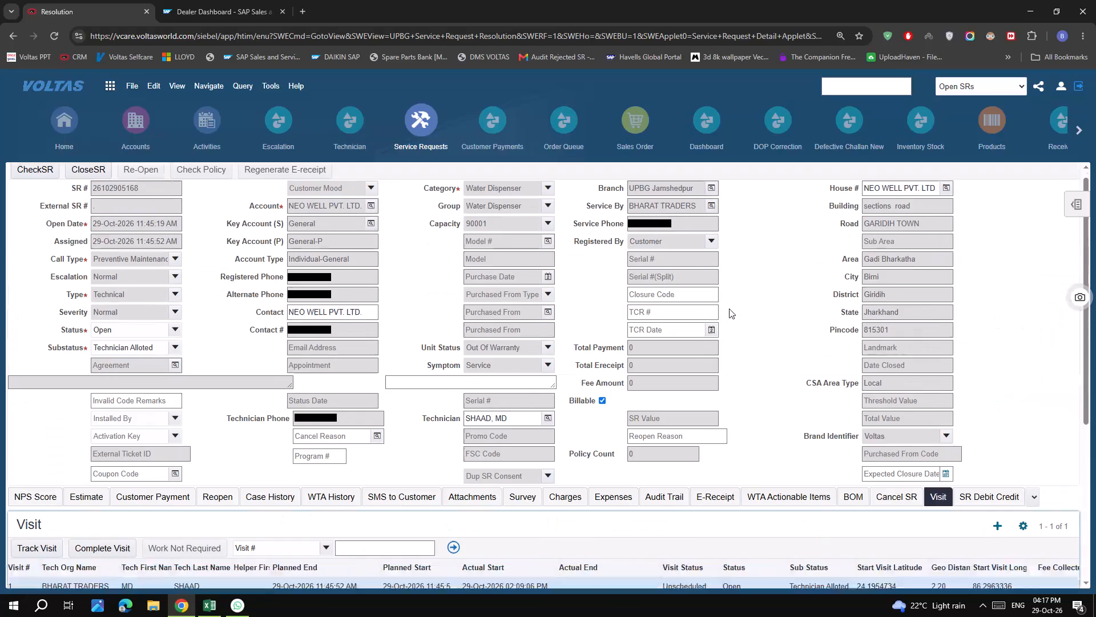
scroll(729, 308, "up", 5)
left_click(416, 110)
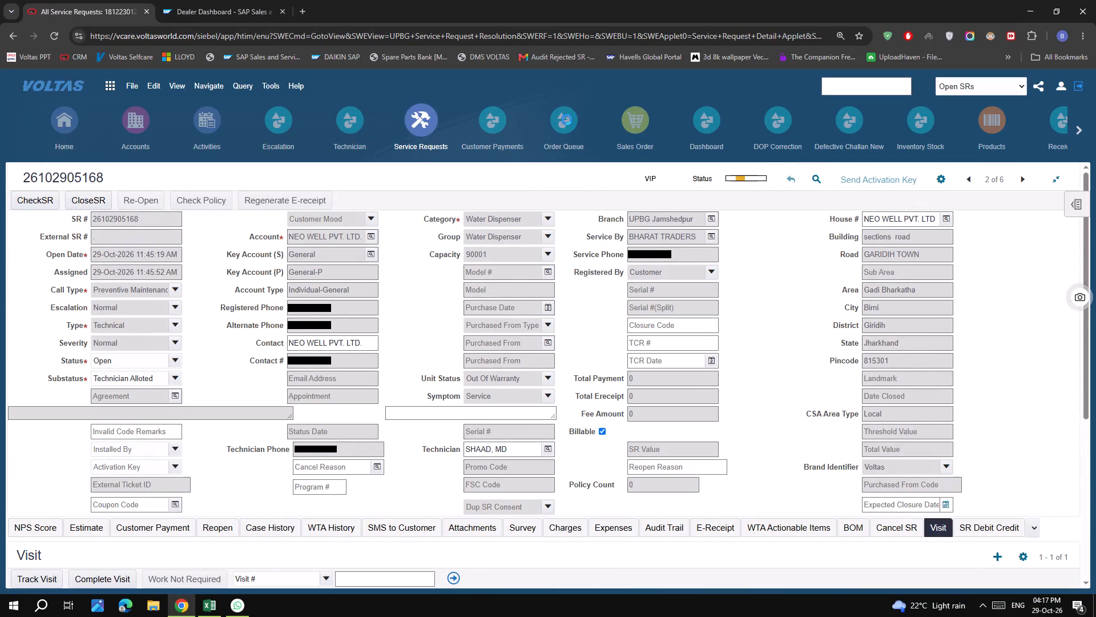
Switch to the Daikin Dealer Dashboard and reload it to check for open cases.
left_click(211, 13)
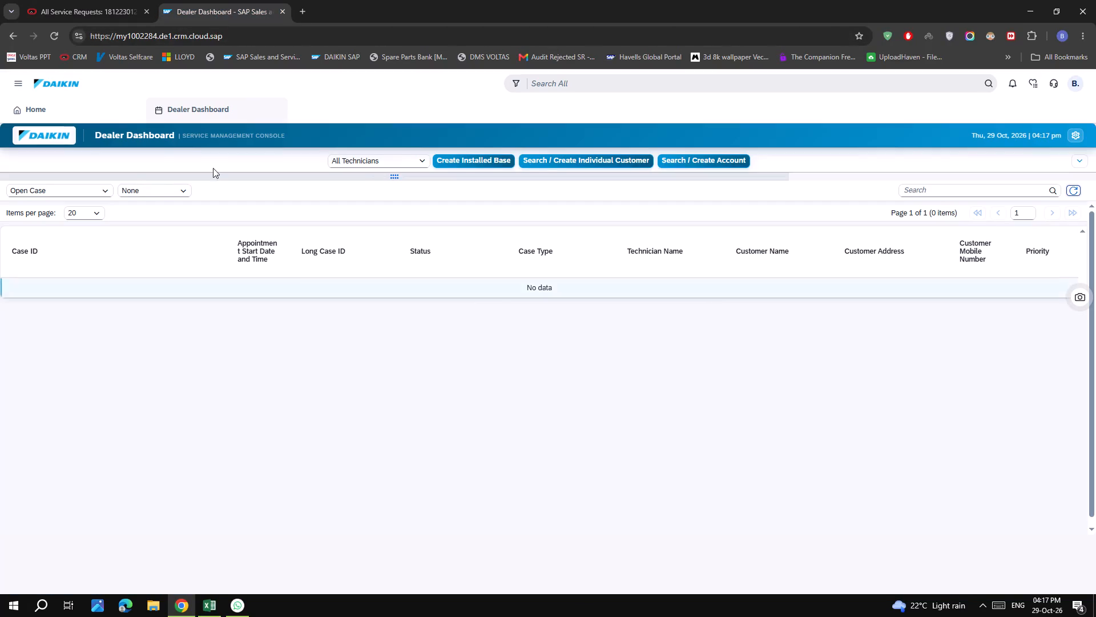
left_click(49, 32)
Switch back to the Voltas CRM and apply the Open SRs saved query to the All Service Requests list.
left_click(74, 7)
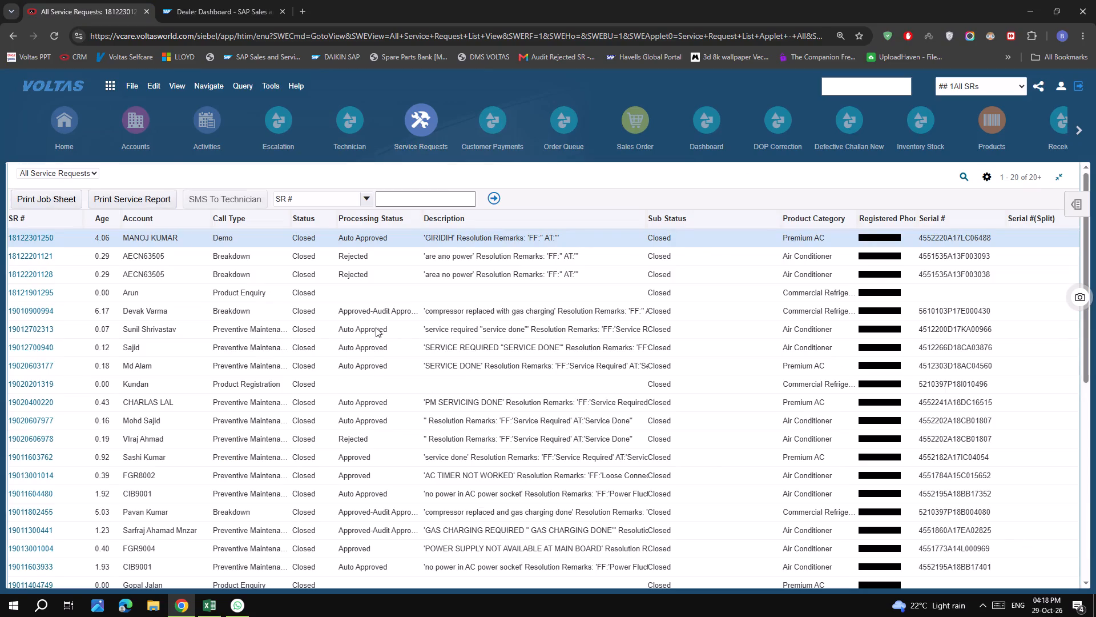
left_click(981, 87)
left_click(988, 283)
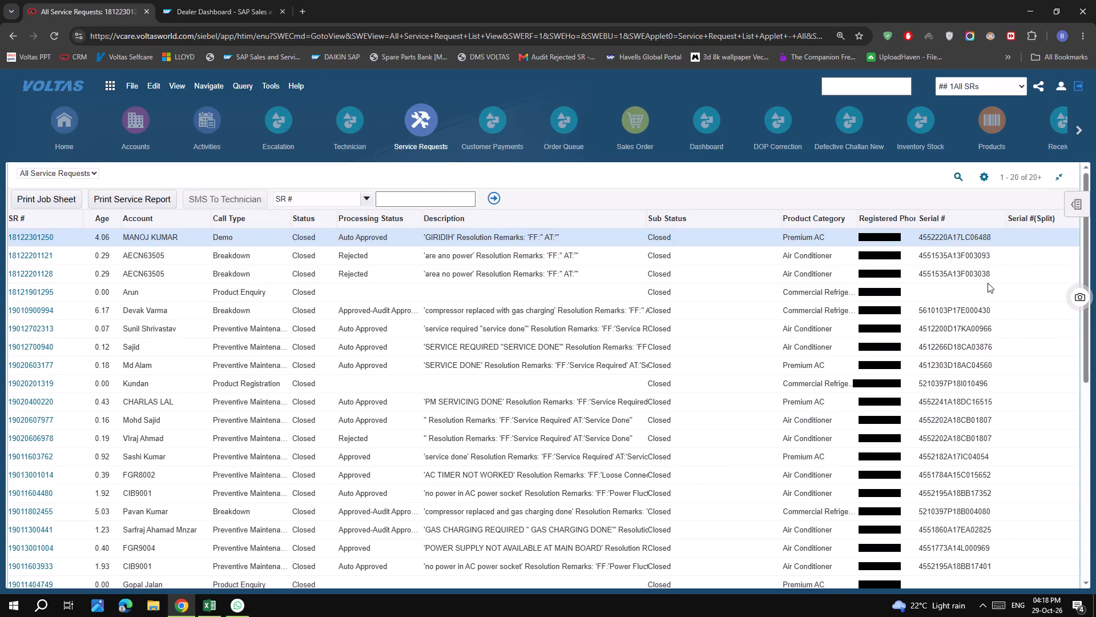
Sort the open service requests by SR # in descending order.
left_click(38, 216)
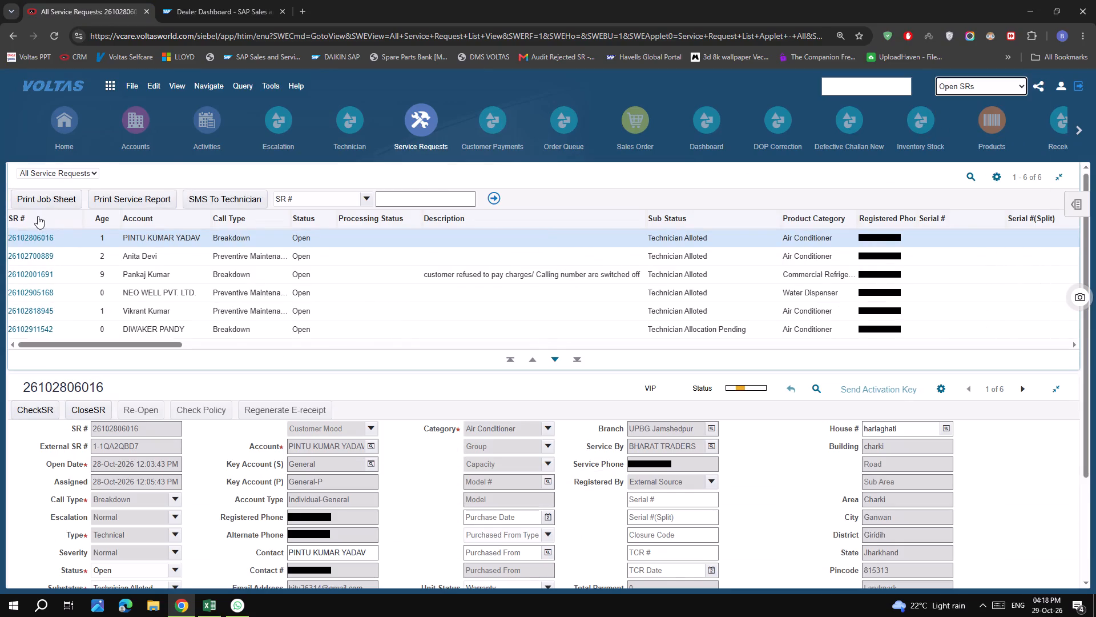
left_click(66, 223)
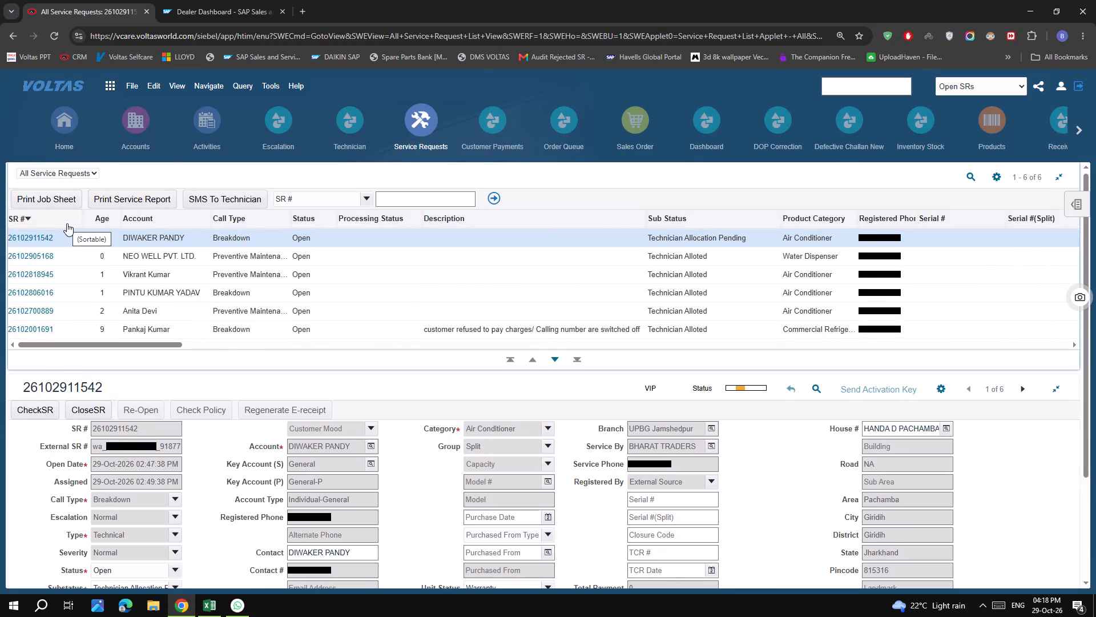
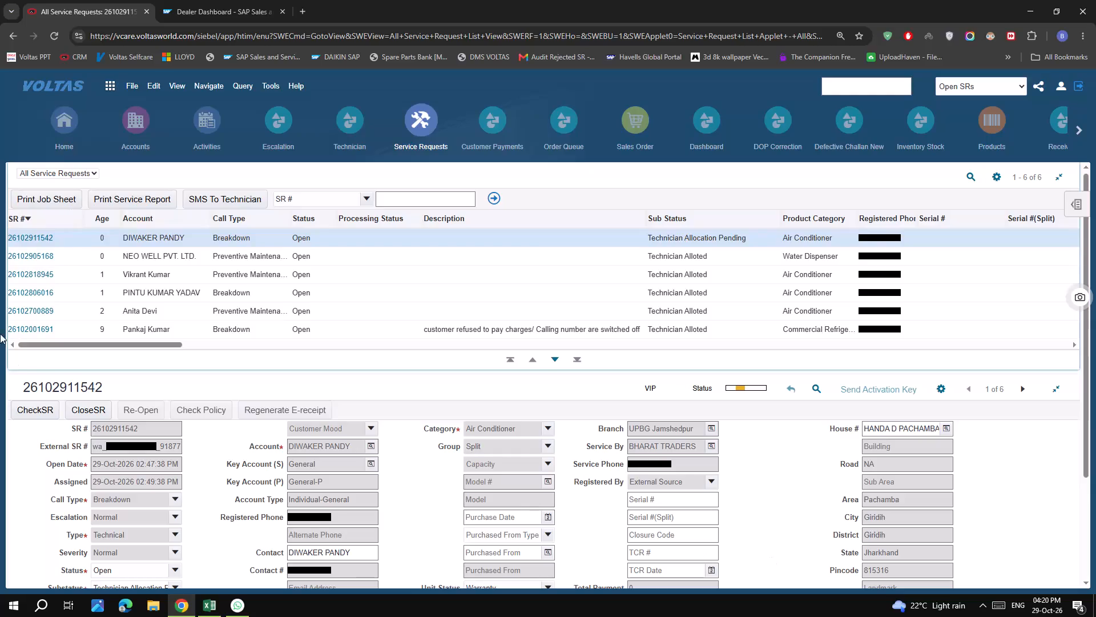
Open the NEO WELL PVT. LTD. water dispenser service request from the sorted list to review its details and Visit section.
left_click(42, 256)
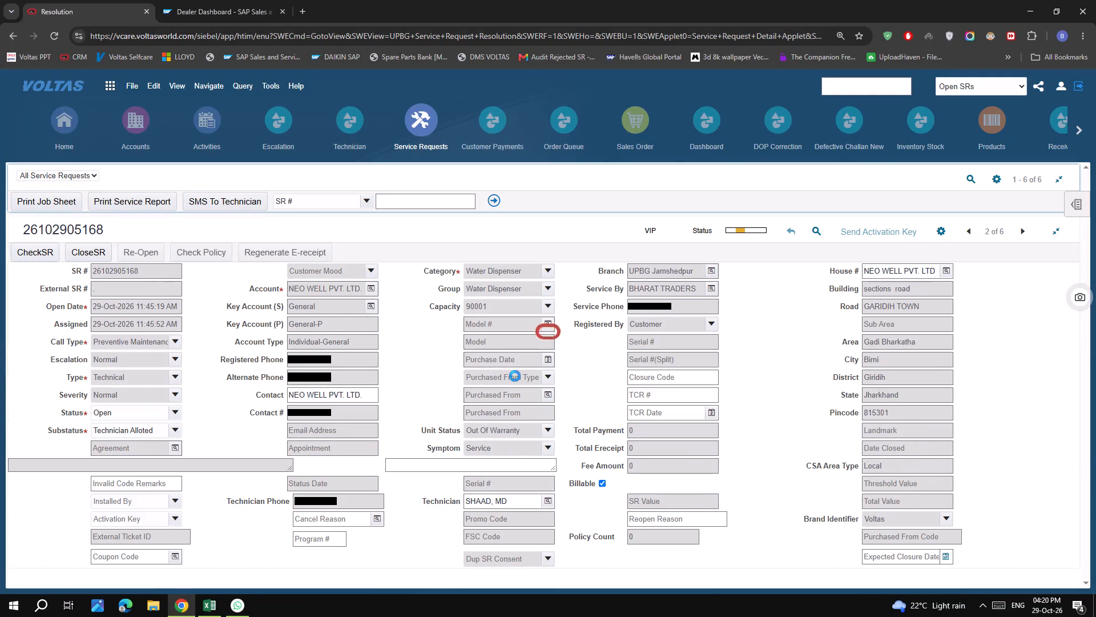
scroll(465, 370, "up", 7)
left_click(771, 308)
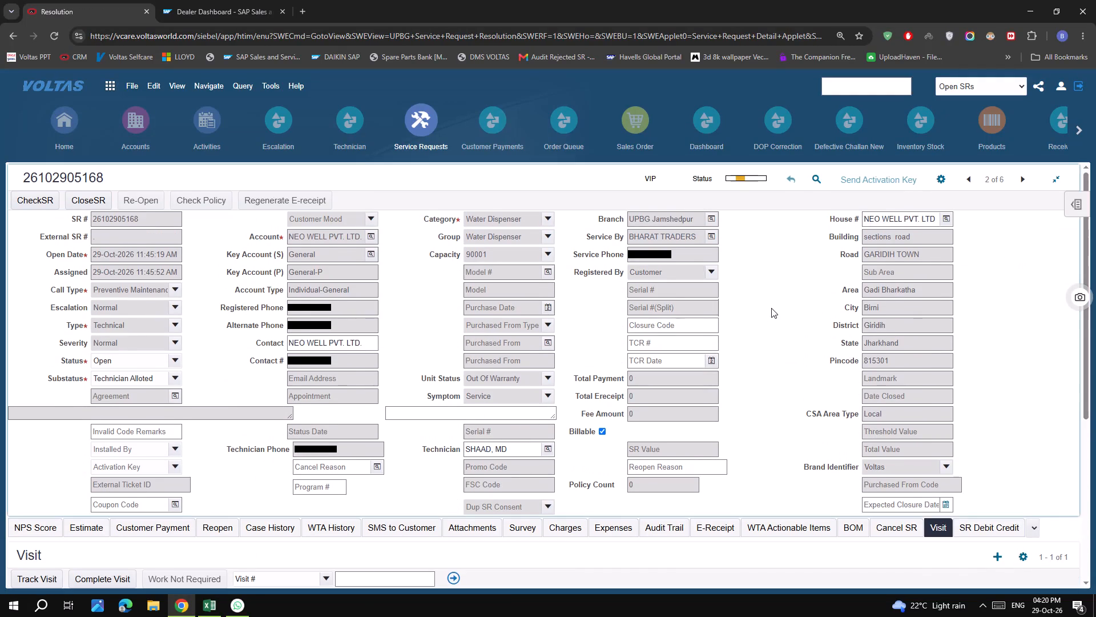
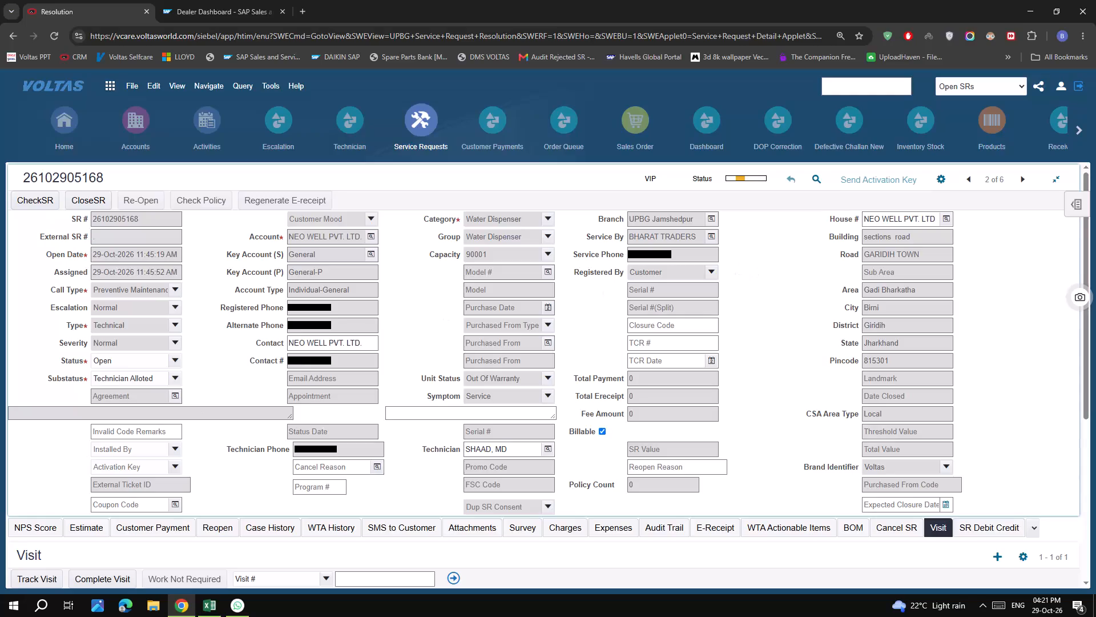
Search all service requests by the registered phone number of the NEO WELL PVT. LTD. water dispenser request.
scroll(208, 378, "down", 6)
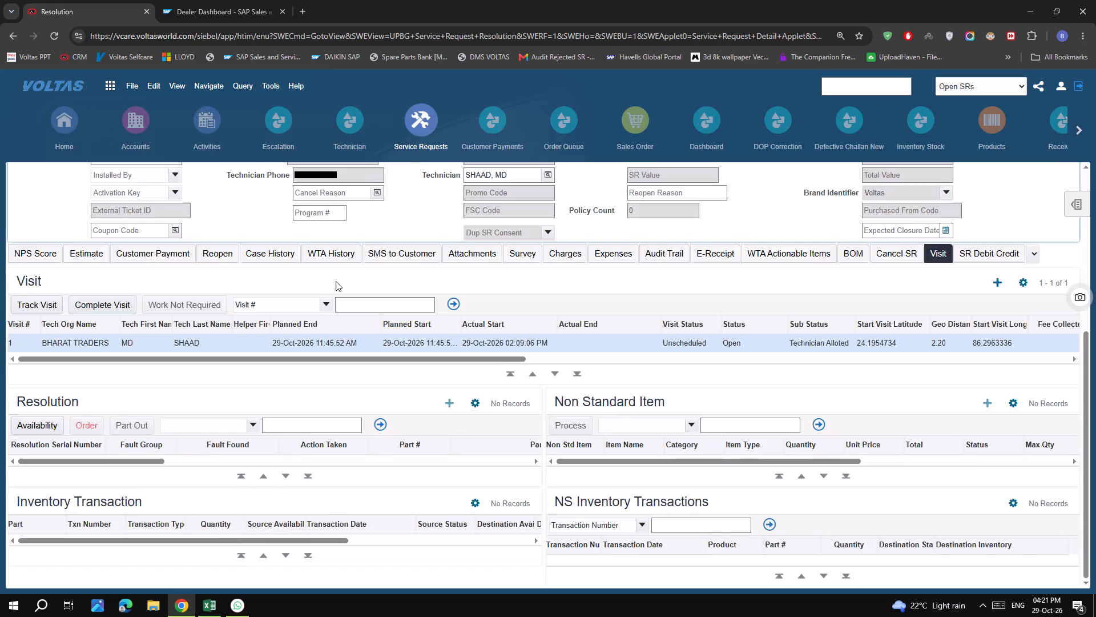
scroll(330, 274, "up", 7)
double_click(329, 306)
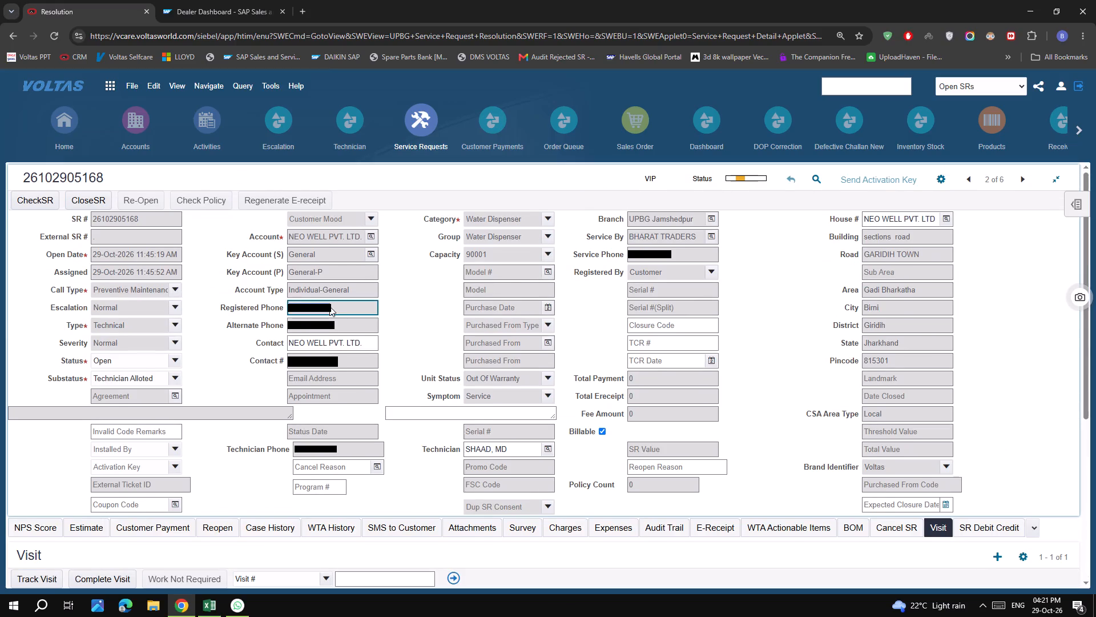
key("ctrl+c")
key("ctrl+c")
left_click(812, 184)
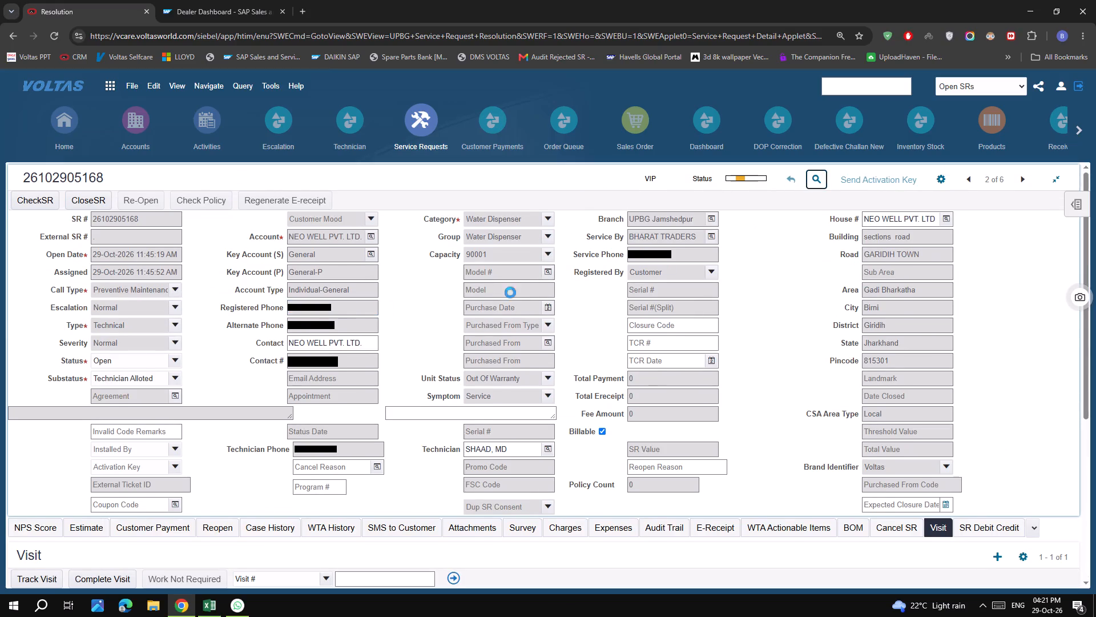
left_click(340, 309)
key("ctrl+v")
key("Return")
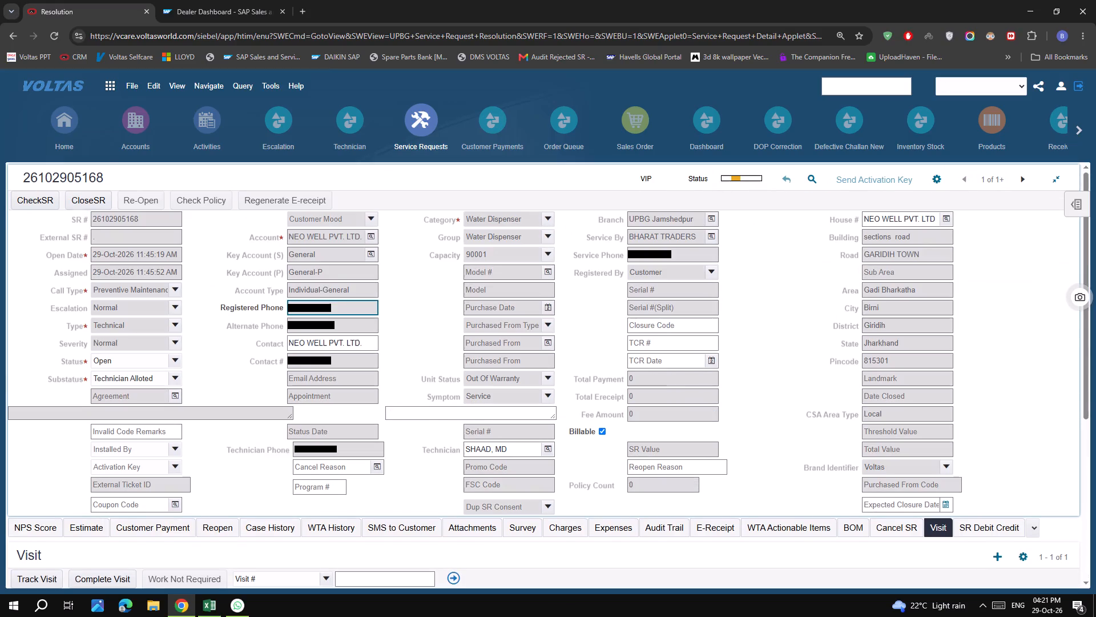
left_click(1018, 171)
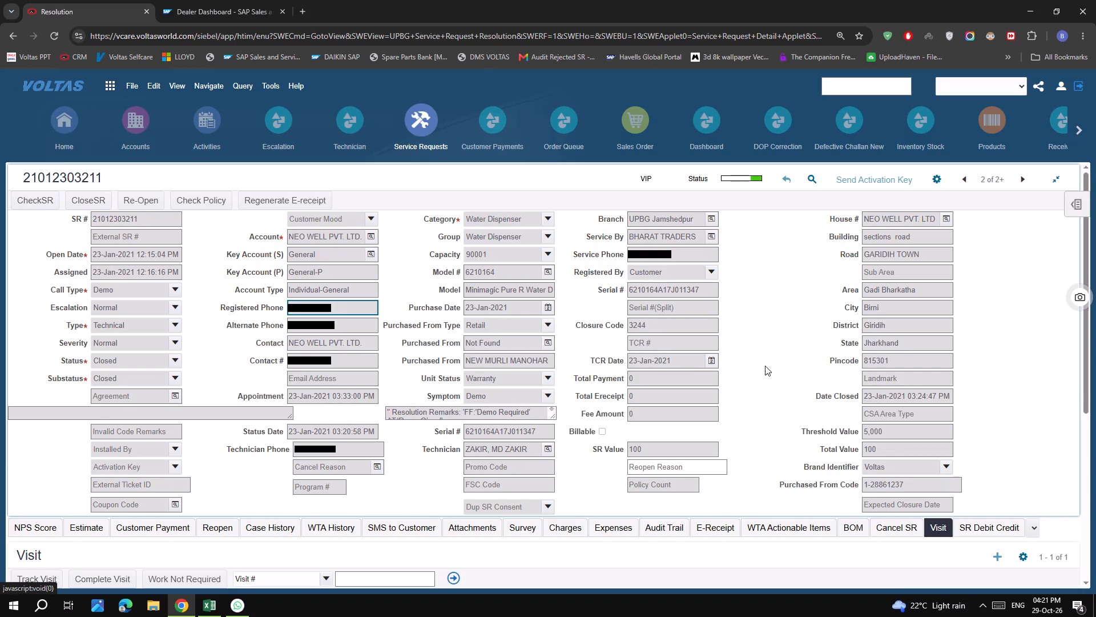
left_click_drag(519, 316, 409, 317)
left_click(402, 283)
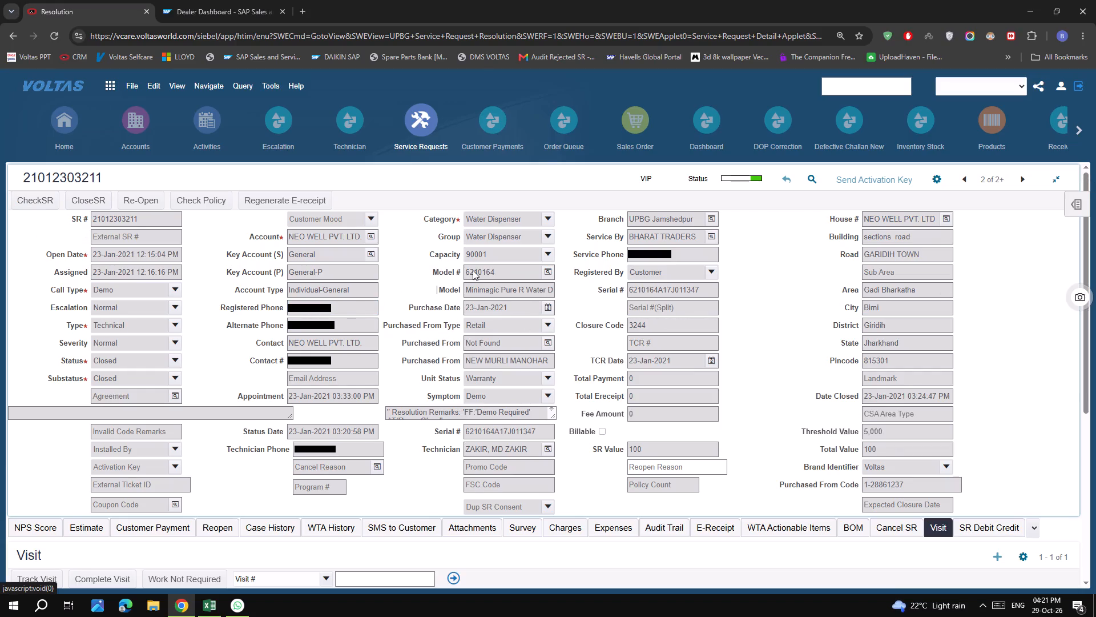
left_click(1022, 175)
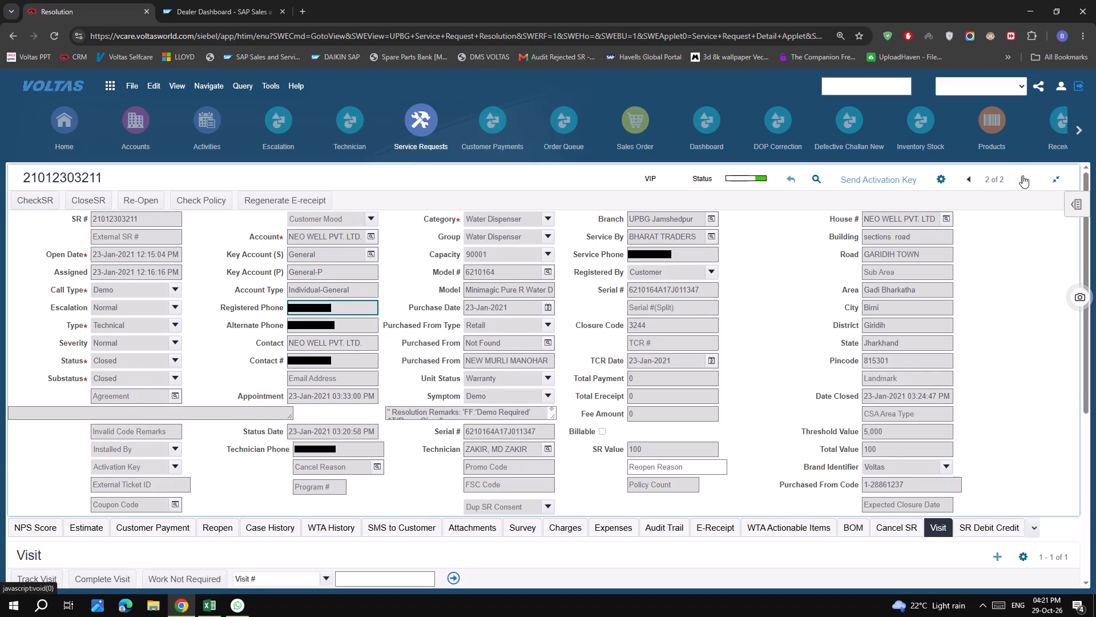
left_click(803, 316)
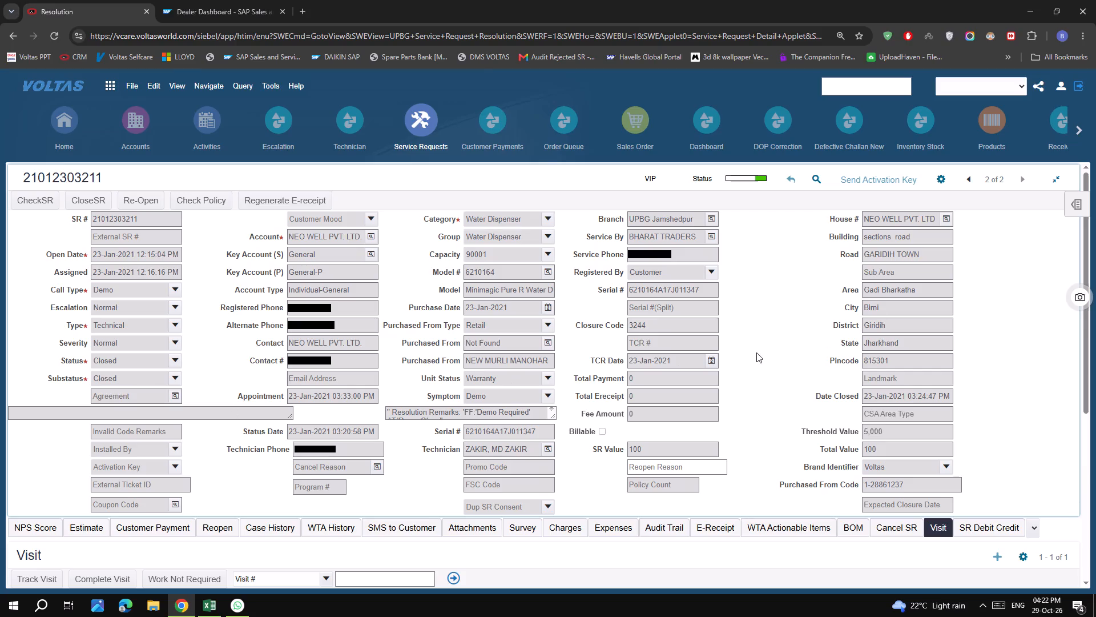
left_click(769, 303)
left_click(969, 182)
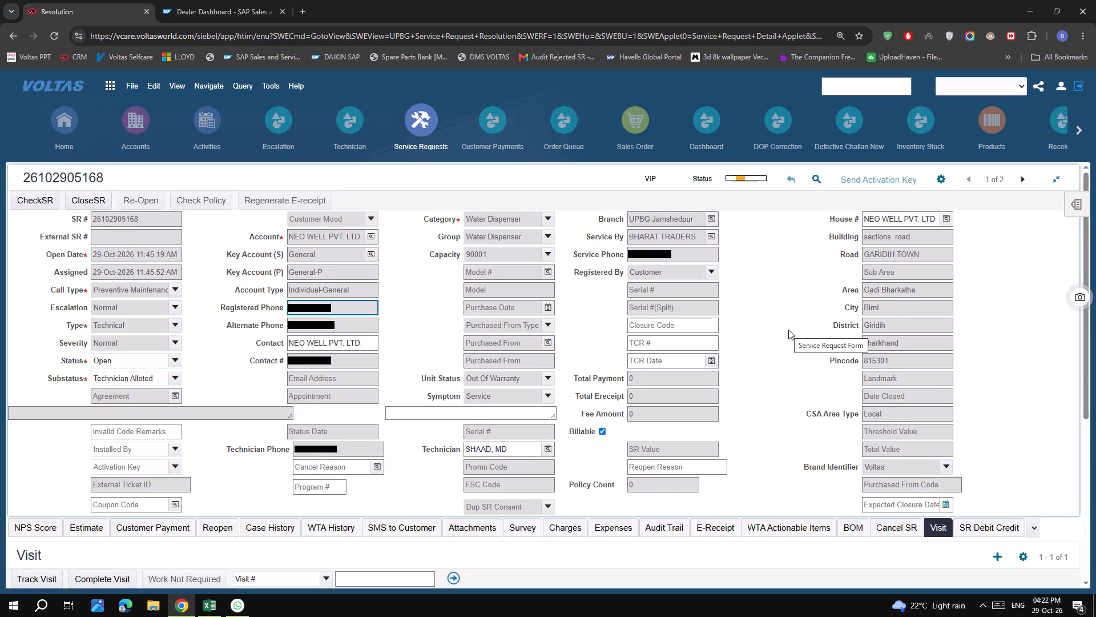
Return to the service request list, show only Open SRs, and sort it by SR number, newest first.
left_click(428, 116)
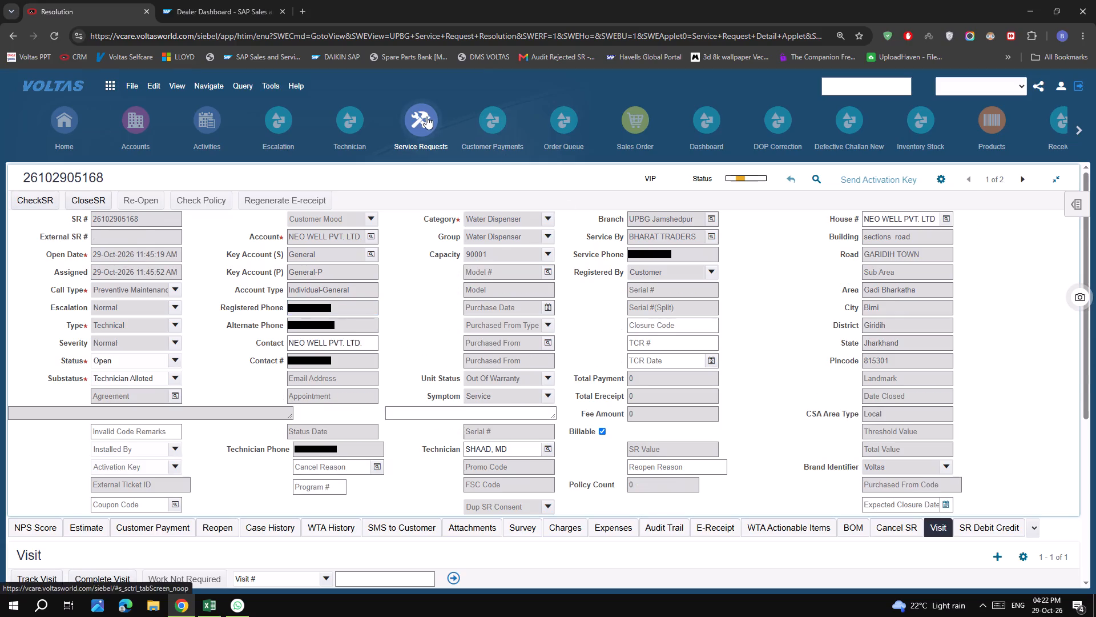
left_click(978, 87)
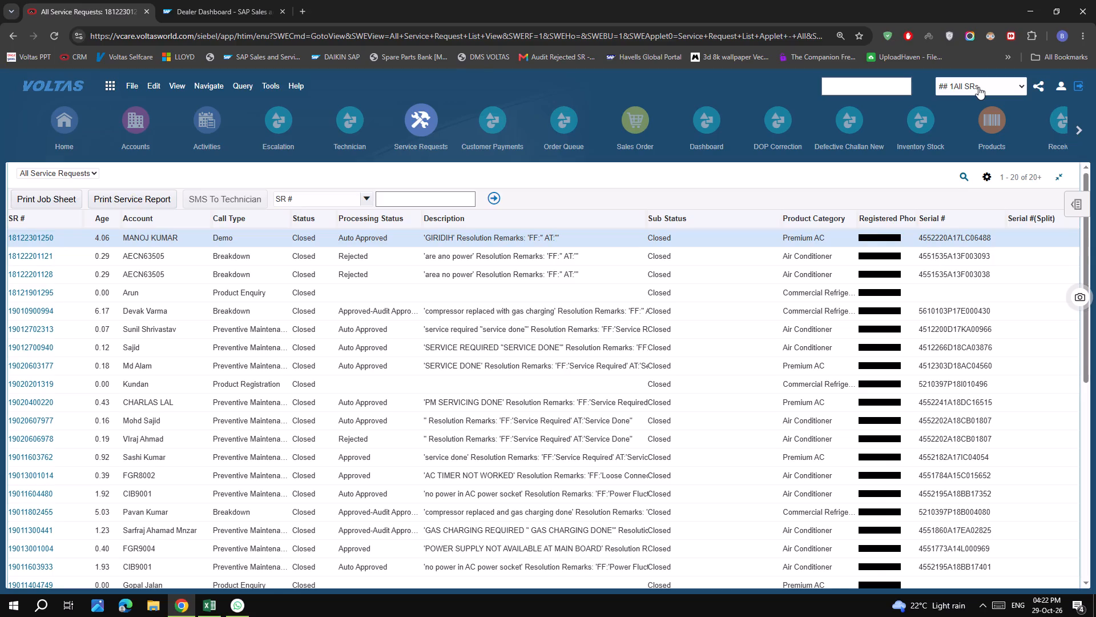
left_click(973, 277)
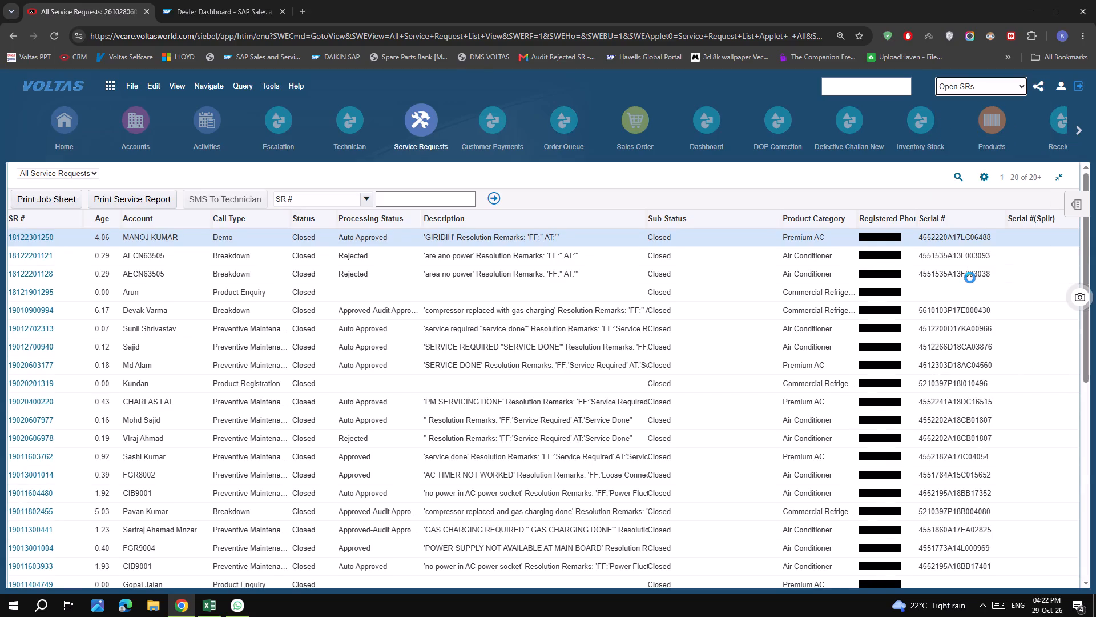
left_click(38, 219)
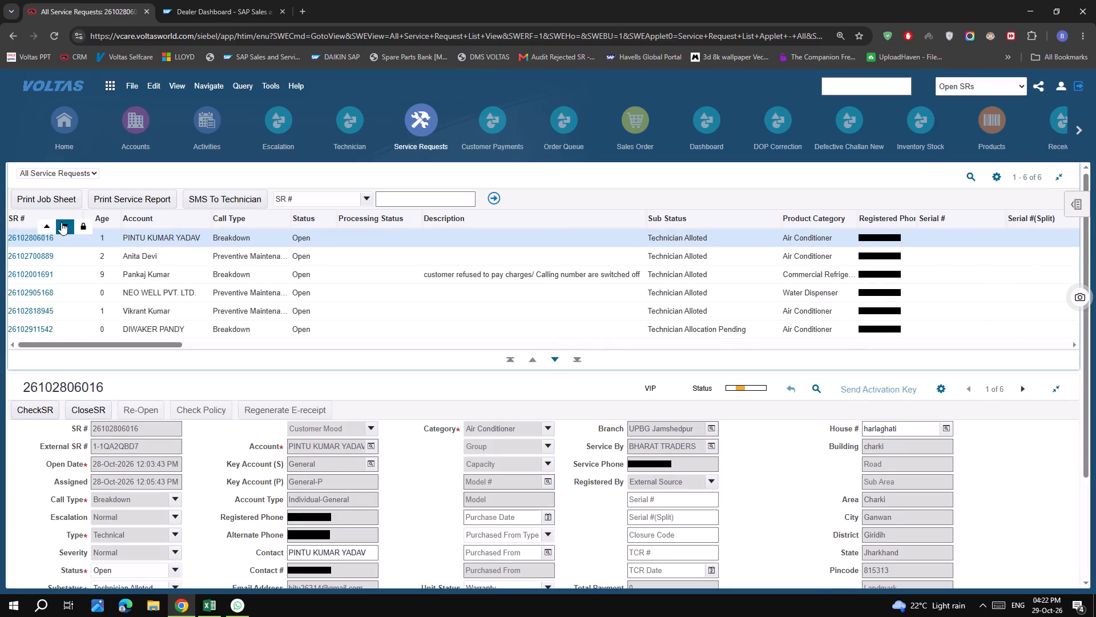
left_click(61, 222)
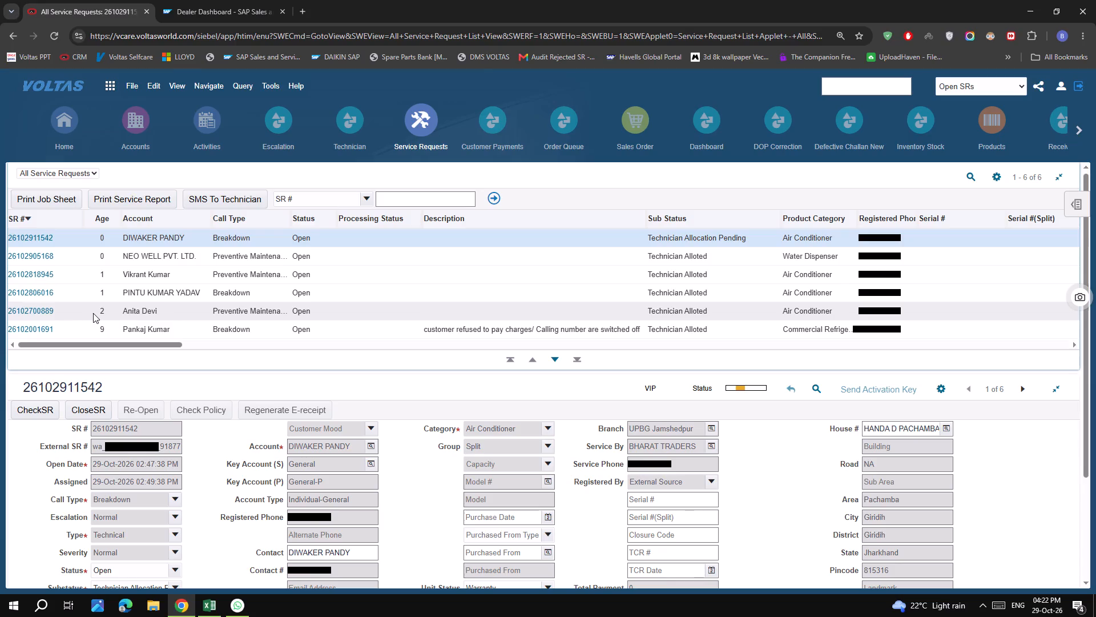
Open the NEO WELL PVT. LTD. request from the list and search for all requests sharing its registered phone number.
left_click(41, 253)
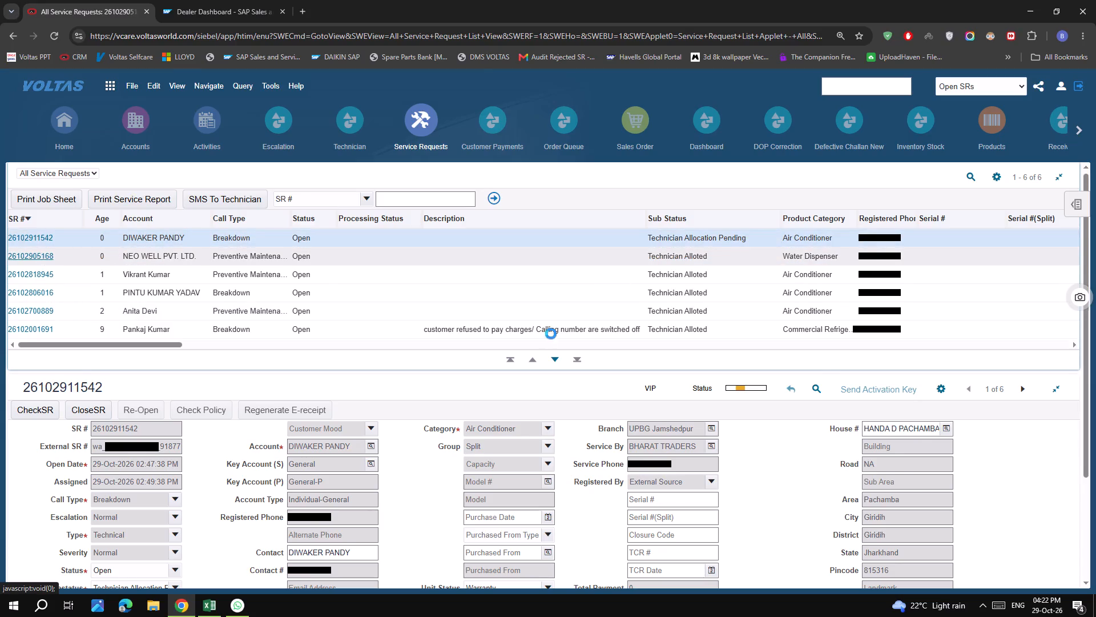
scroll(494, 356, "up", 5)
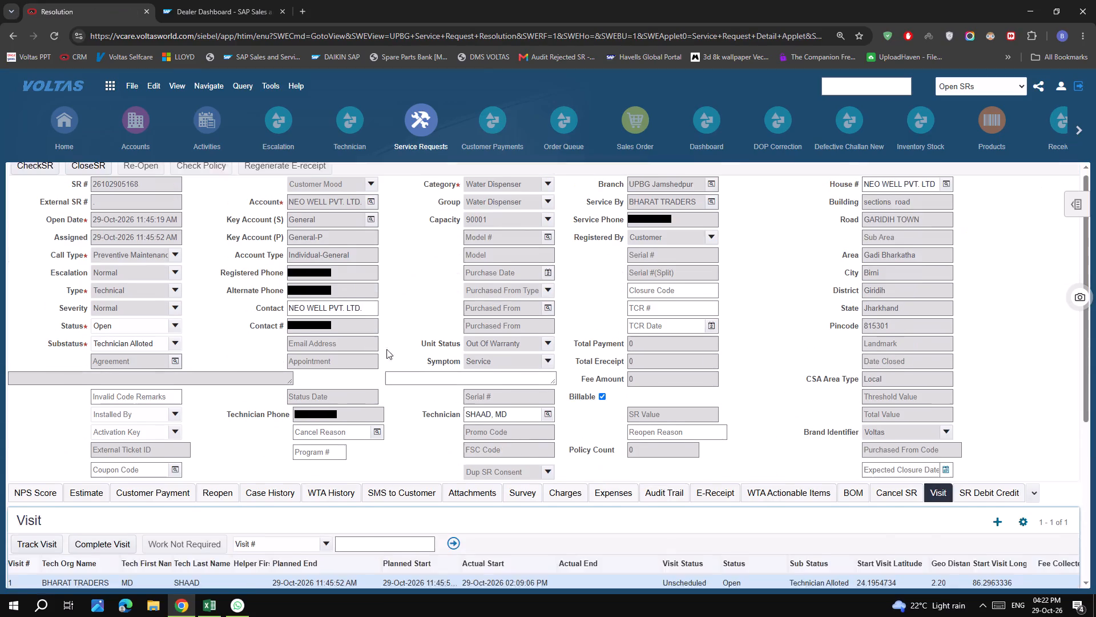
scroll(384, 349, "up", 5)
double_click(354, 307)
key("ctrl+c")
key("ctrl+c")
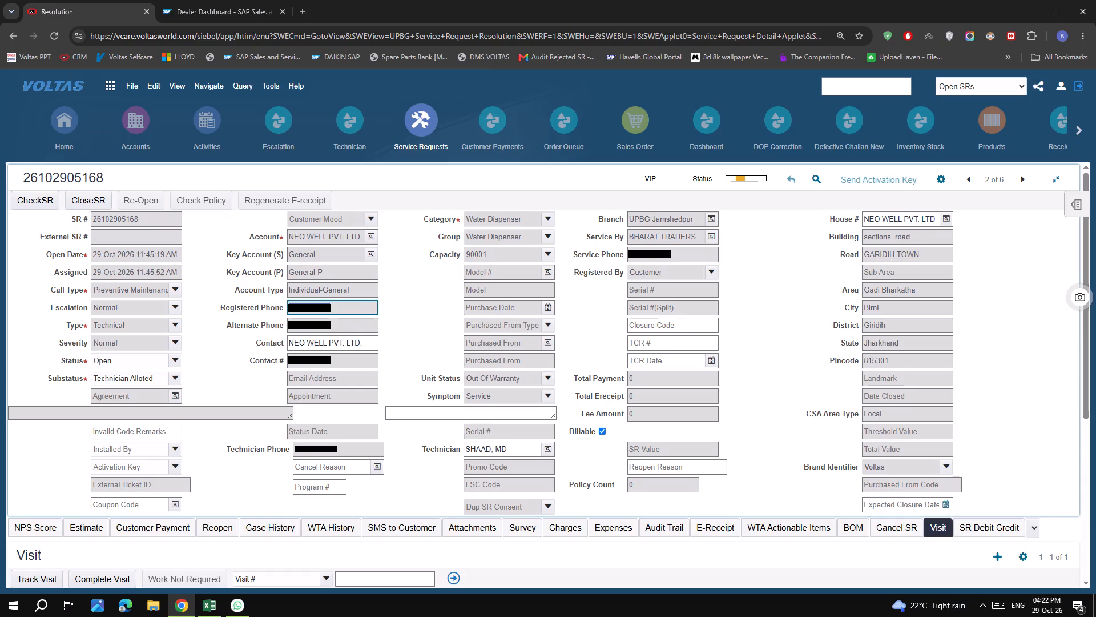
left_click(811, 181)
left_click(336, 307)
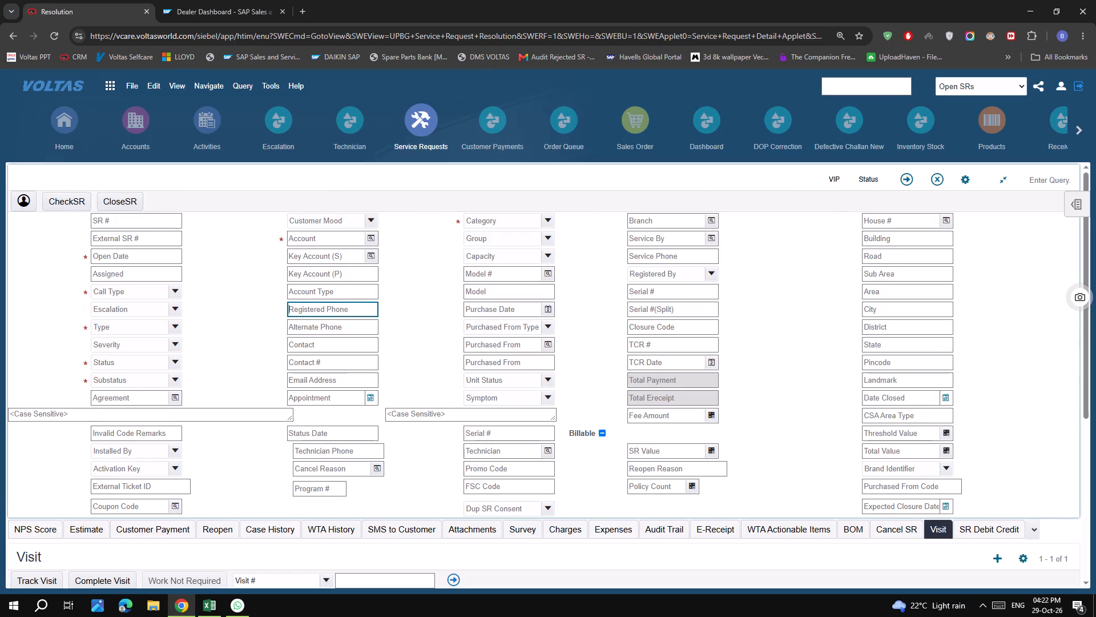
key("ctrl+v")
key("Return")
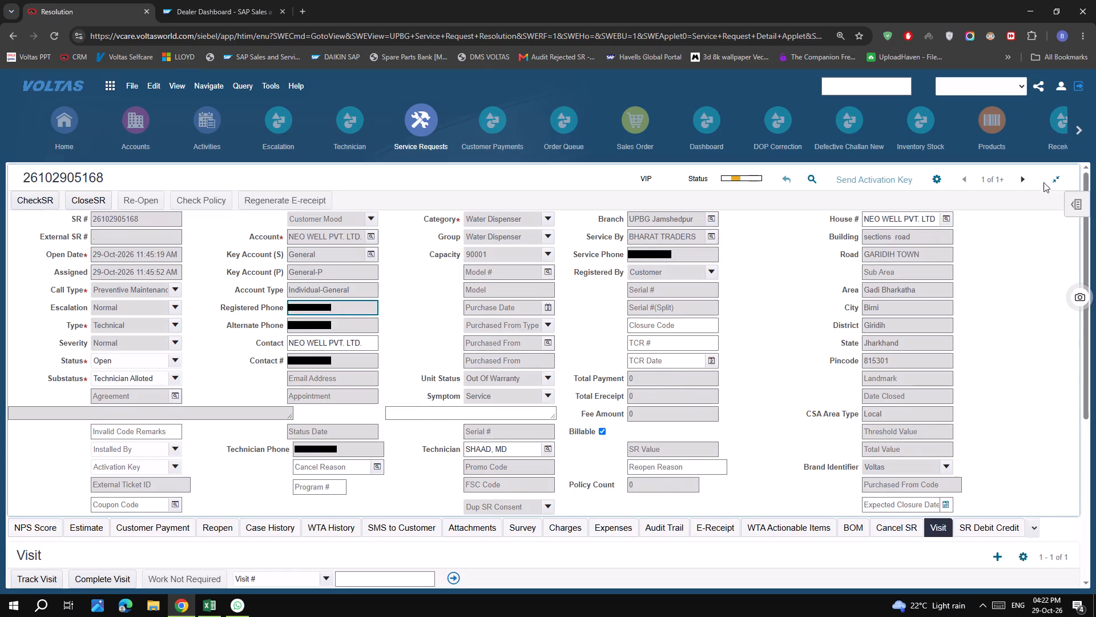
left_click(1025, 181)
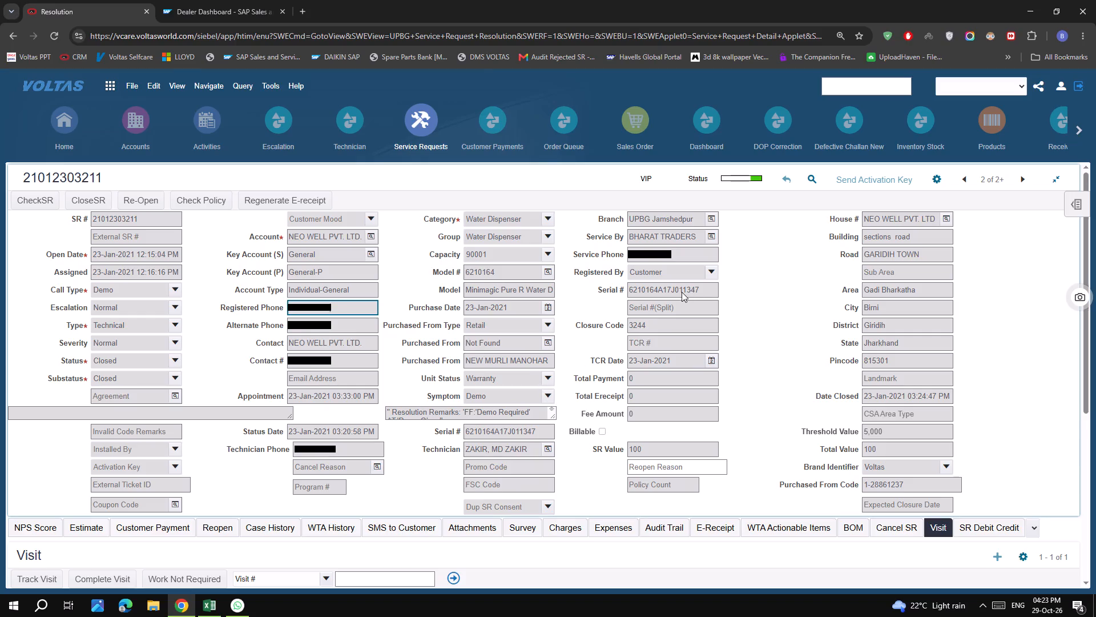
left_click_drag(682, 291, 714, 287)
left_click(737, 287)
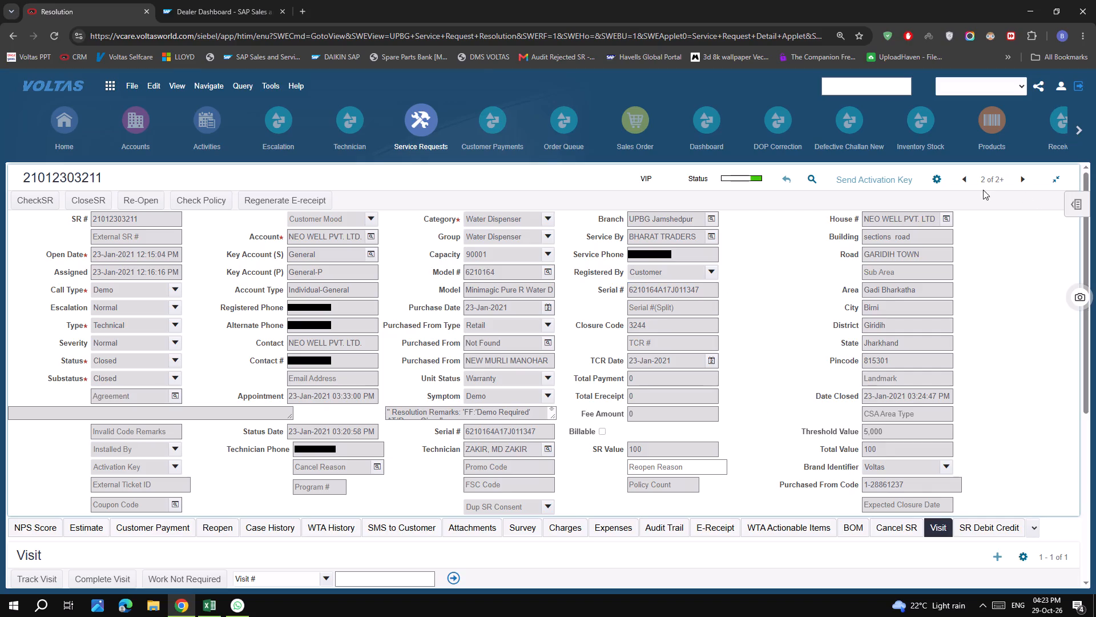
left_click(967, 178)
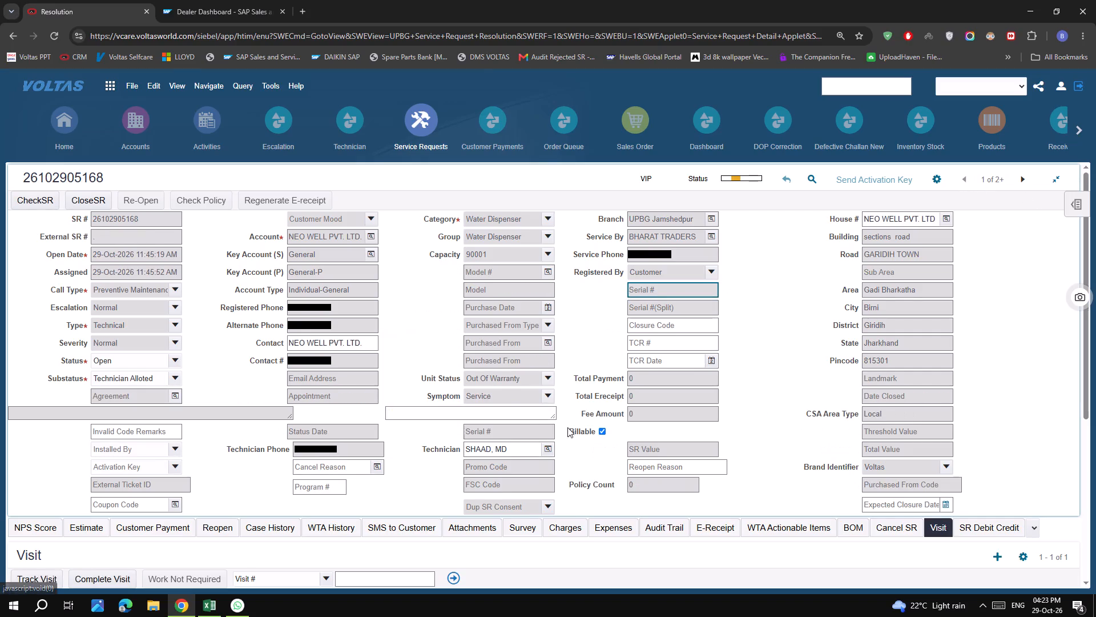
scroll(595, 427, "down", 7)
left_click_drag(479, 359, 290, 363)
left_click(469, 254)
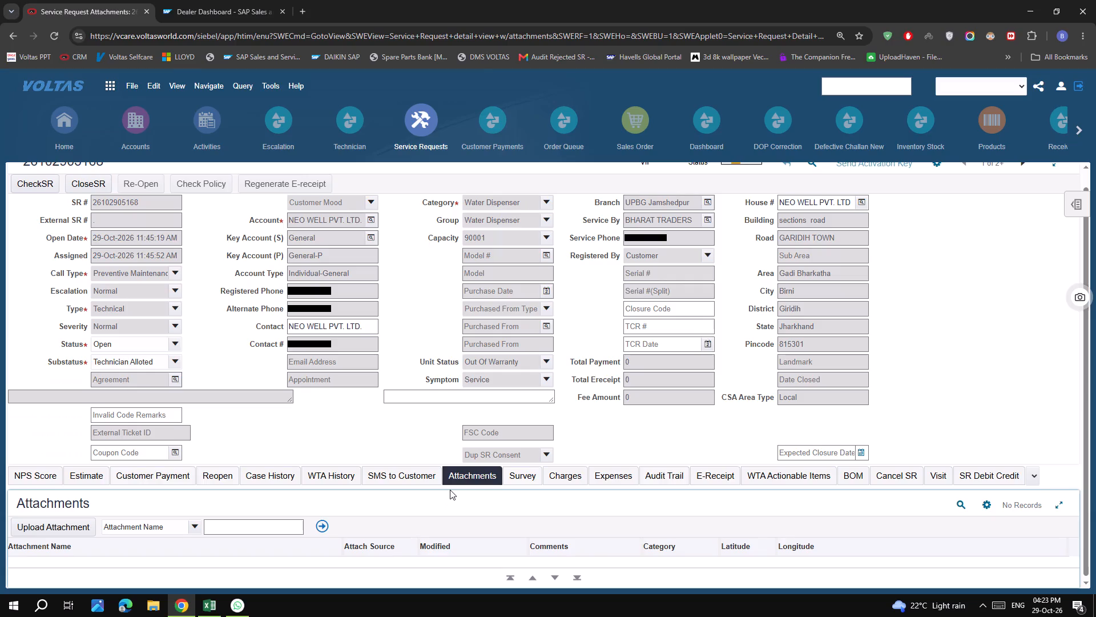
scroll(560, 377, "down", 1)
scroll(579, 374, "up", 4)
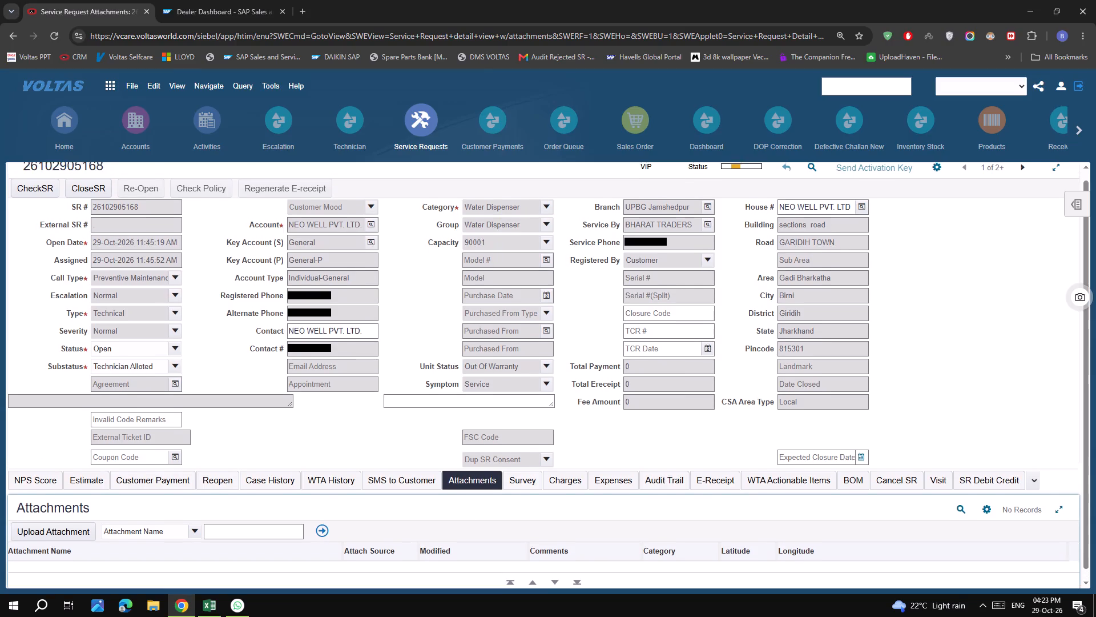
scroll(580, 374, "up", 5)
left_click(59, 35)
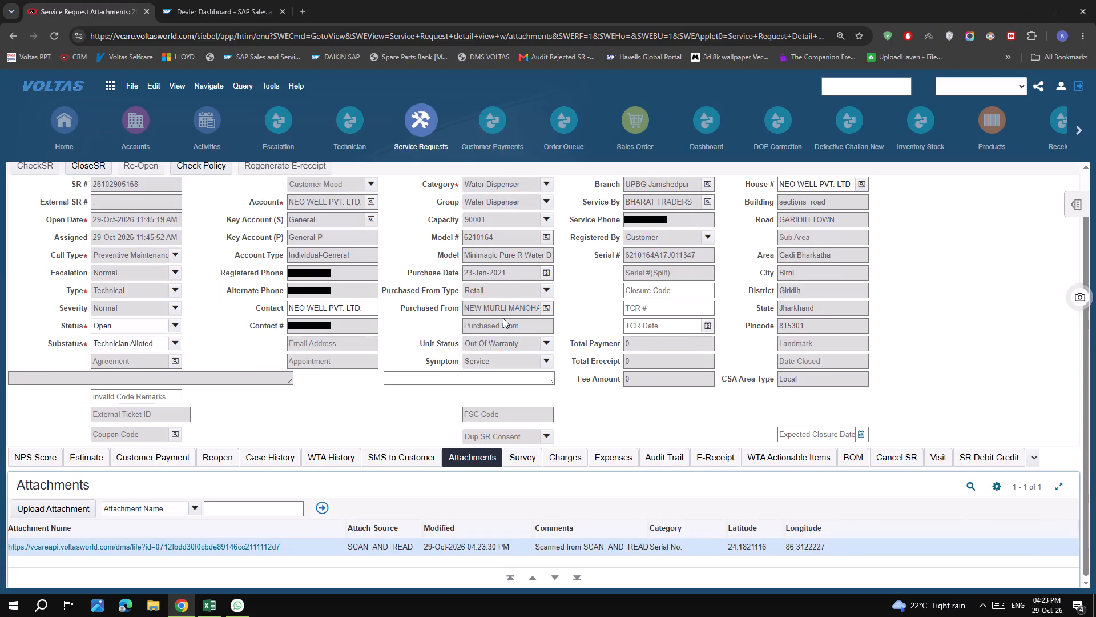
scroll(638, 389, "up", 6)
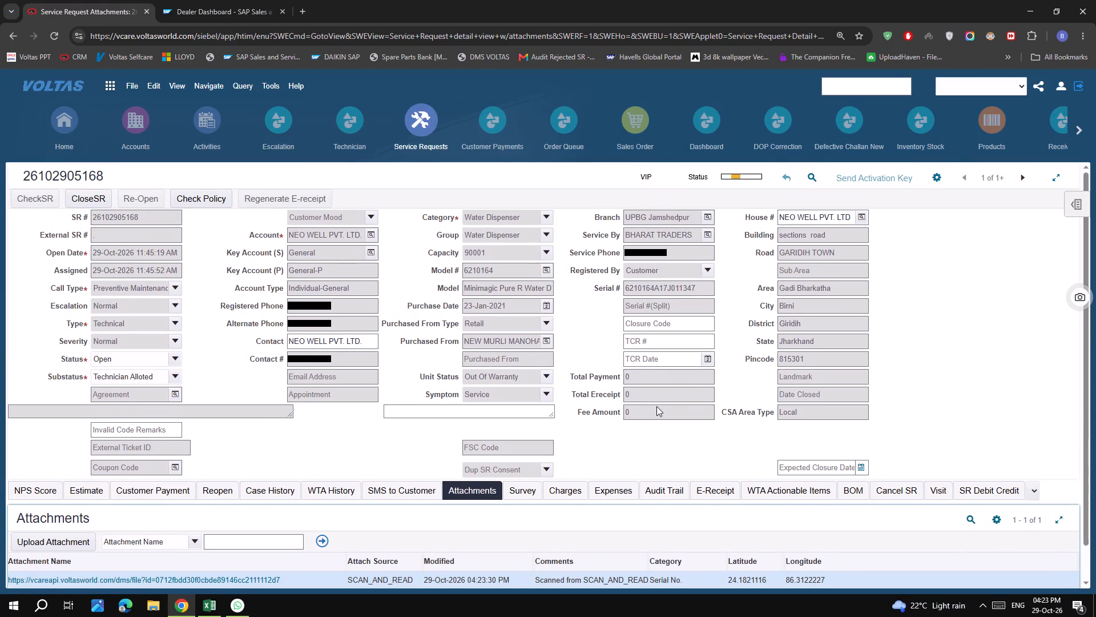
scroll(574, 400, "down", 3)
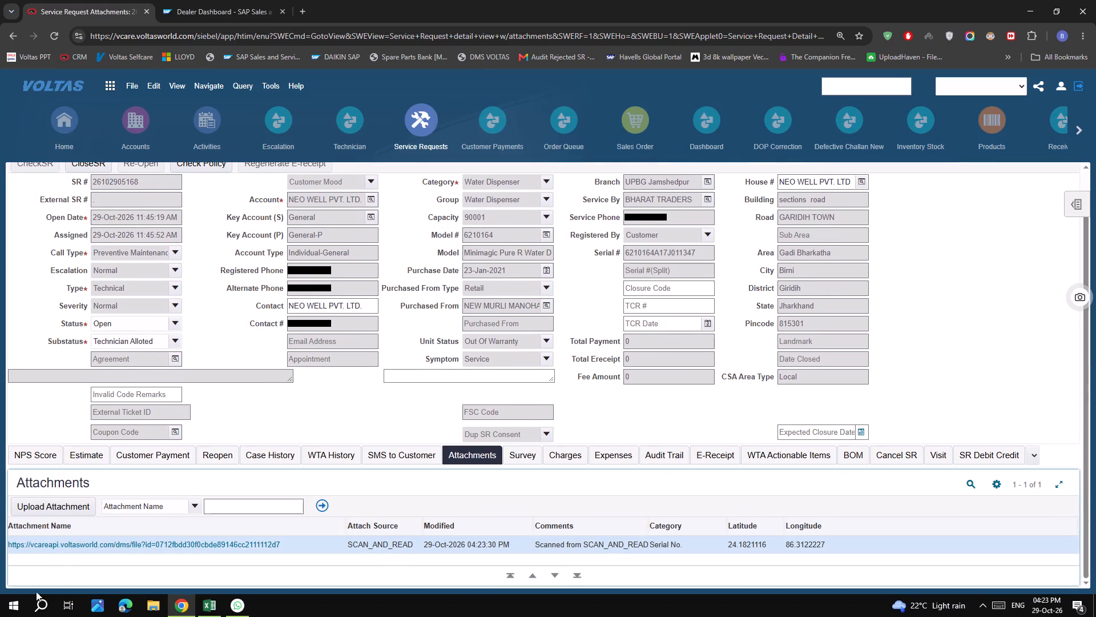
Open the scanned serial number attachment, inspect the water dispenser's label up close, and close the image.
left_click(209, 547)
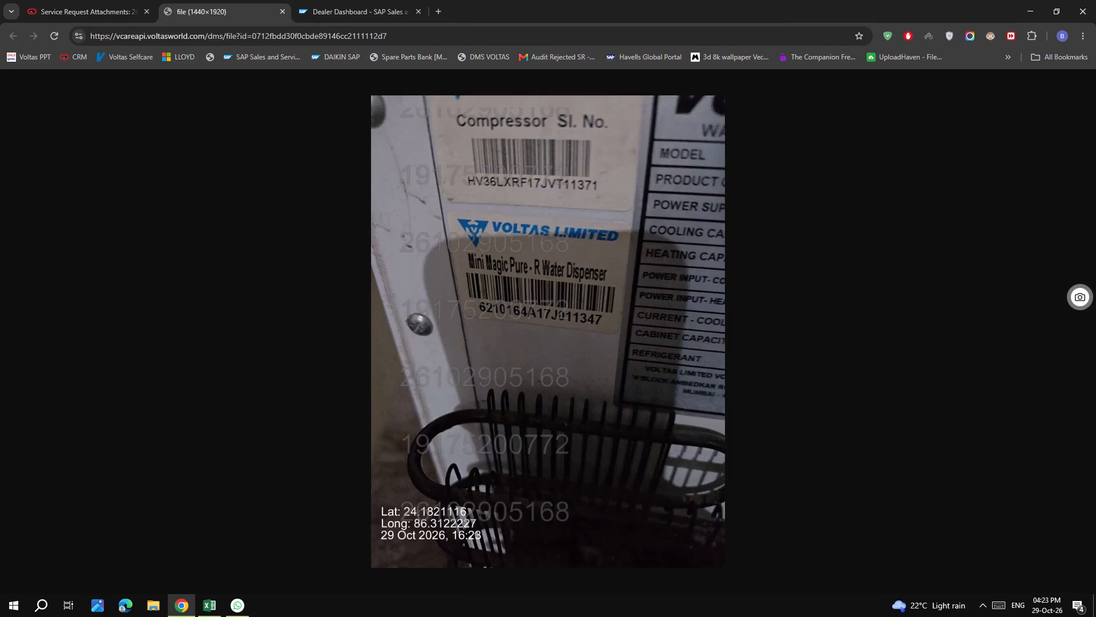
left_click(535, 289)
scroll(545, 289, "up", 10)
scroll(578, 283, "down", 5)
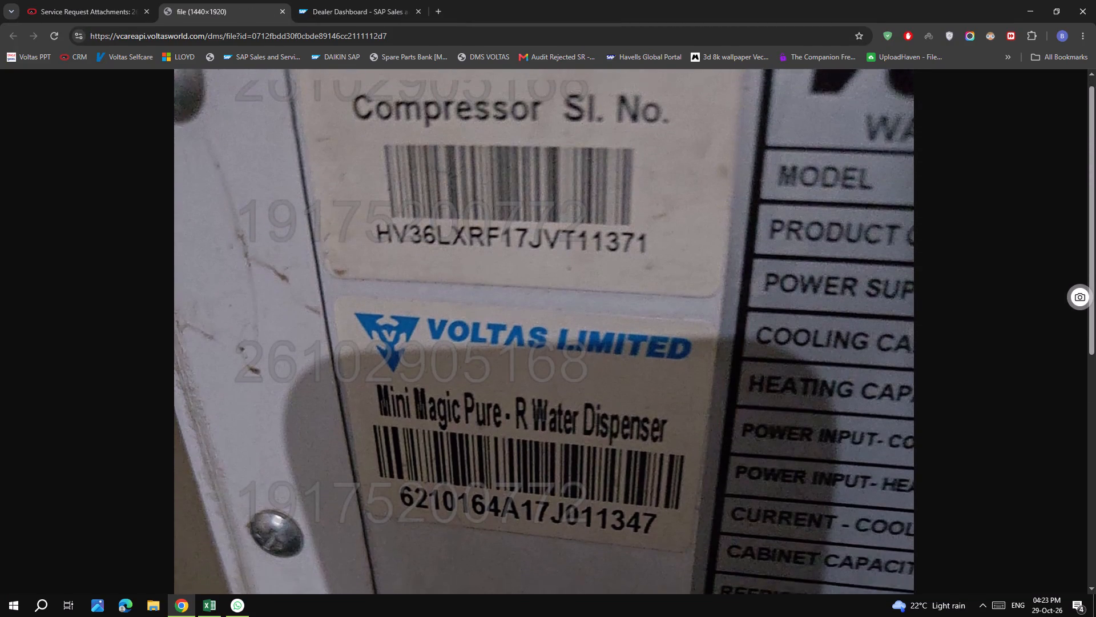
scroll(581, 288, "down", 2)
scroll(581, 288, "up", 7)
left_click(581, 288)
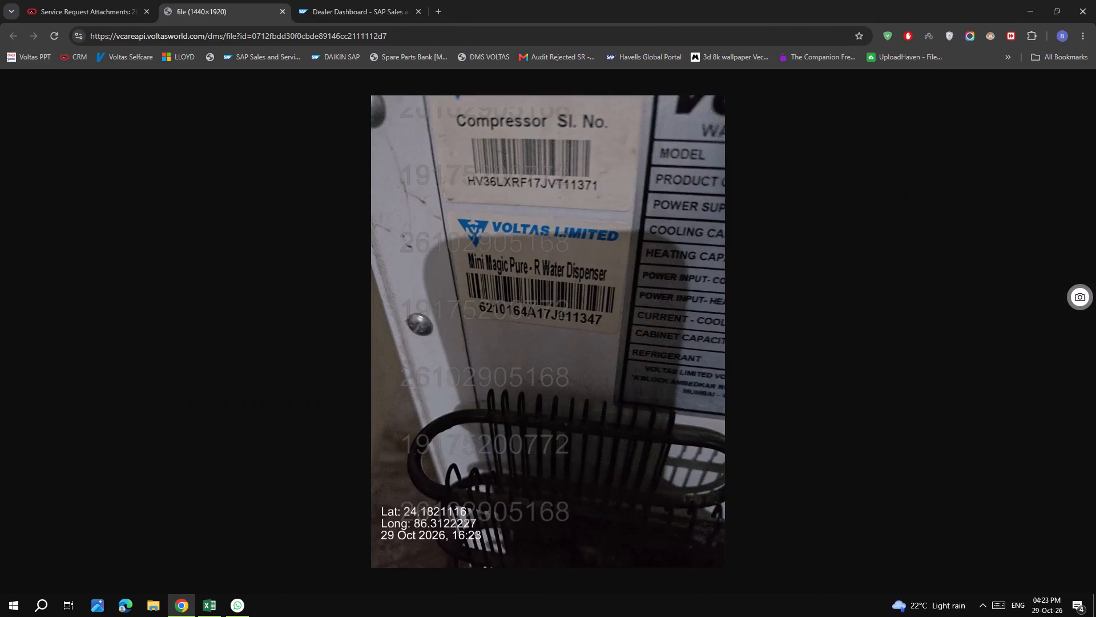
left_click(547, 315)
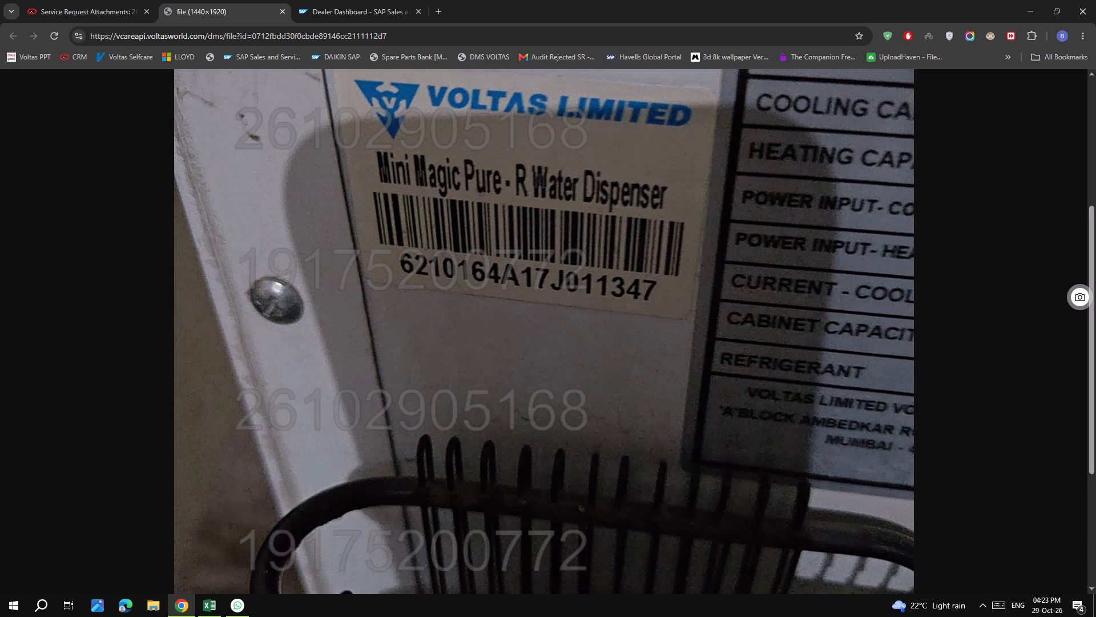
left_click(276, 10)
left_click(283, 11)
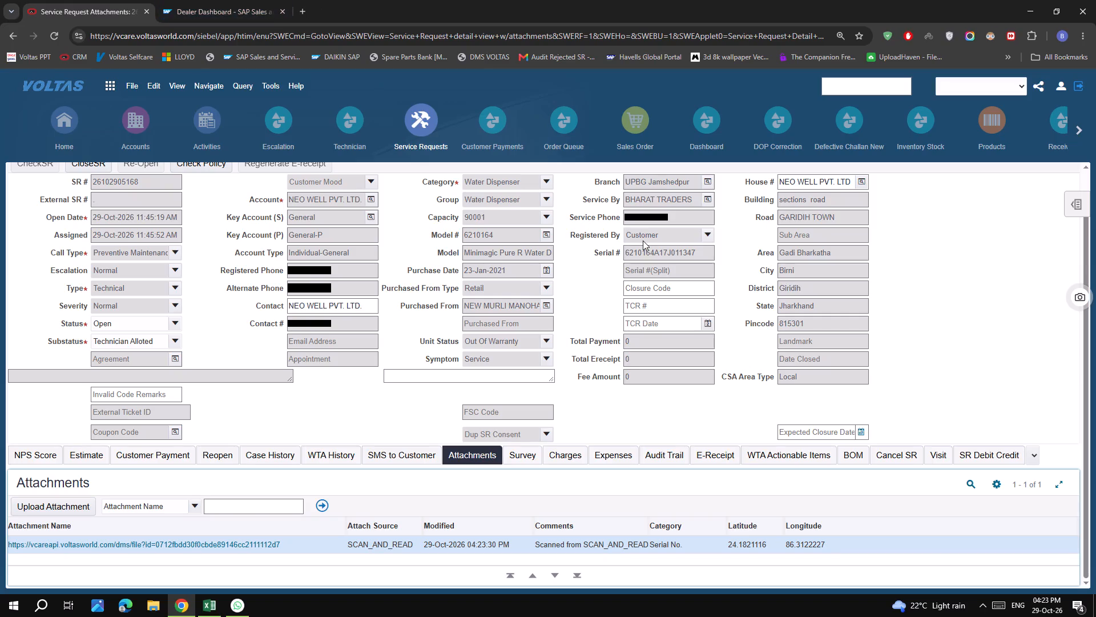
left_click_drag(308, 290, 430, 293)
left_click(408, 262)
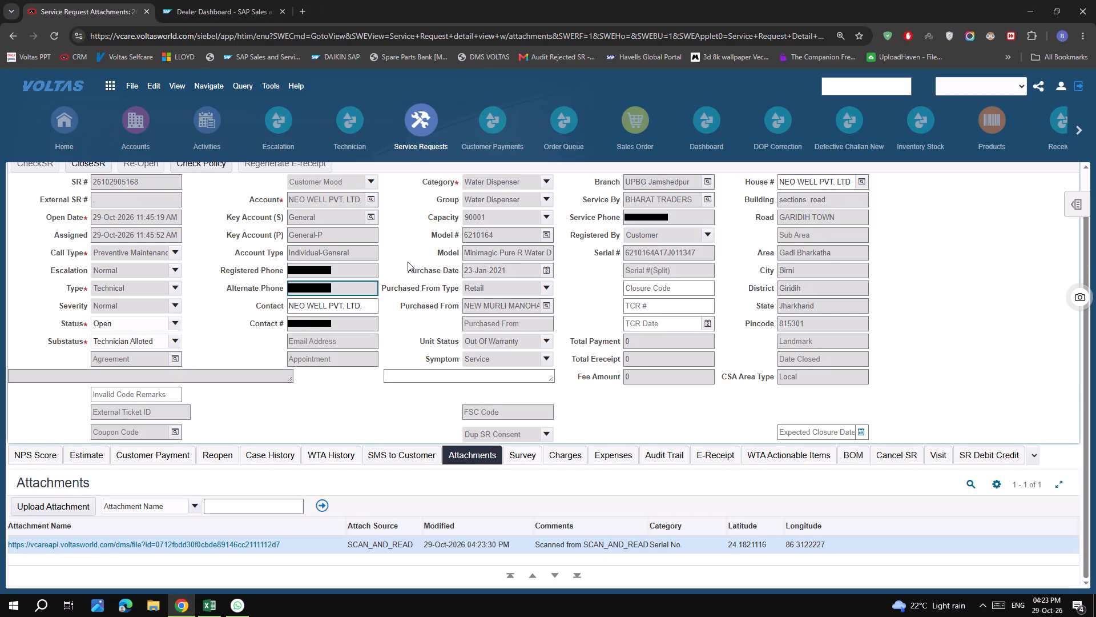
scroll(442, 287, "up", 5)
left_click_drag(502, 340, 528, 342)
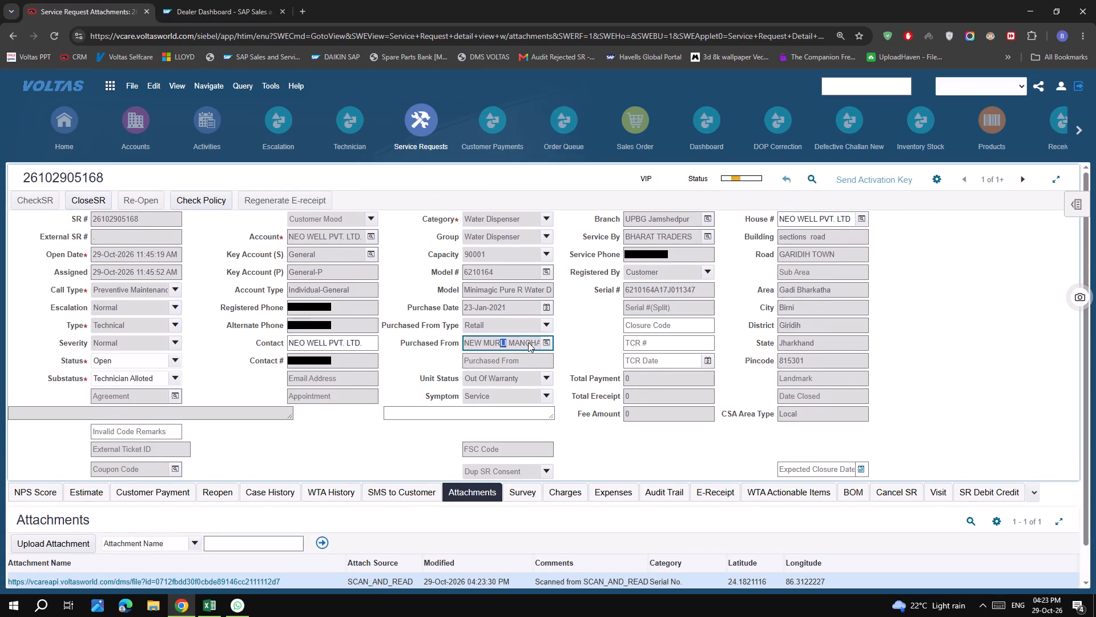
left_click_drag(528, 342, 594, 343)
left_click(583, 331)
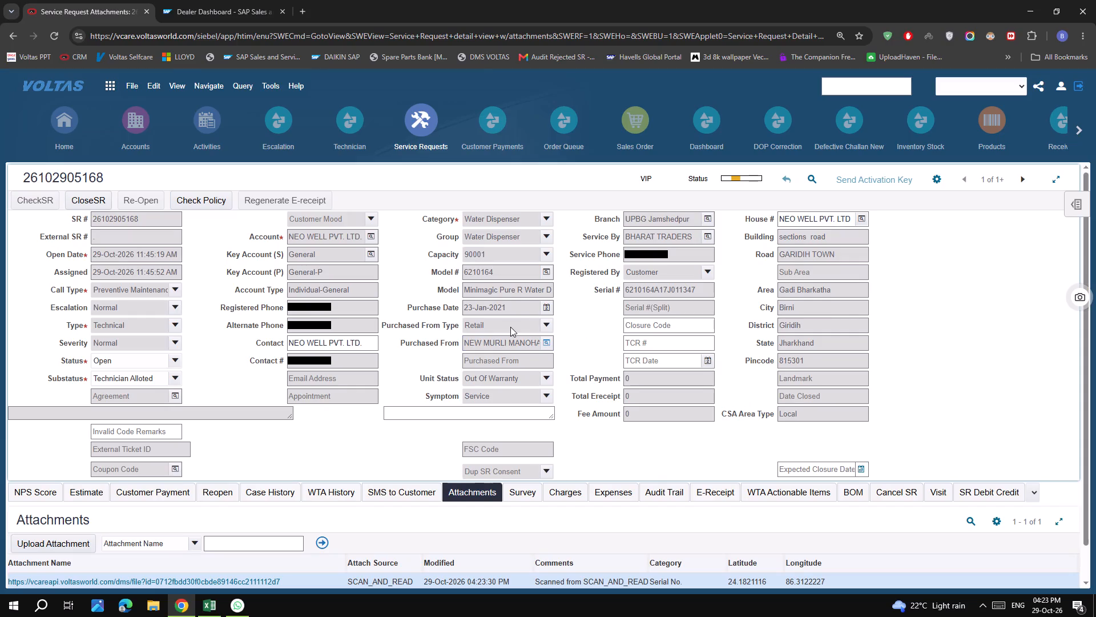
left_click(1029, 179)
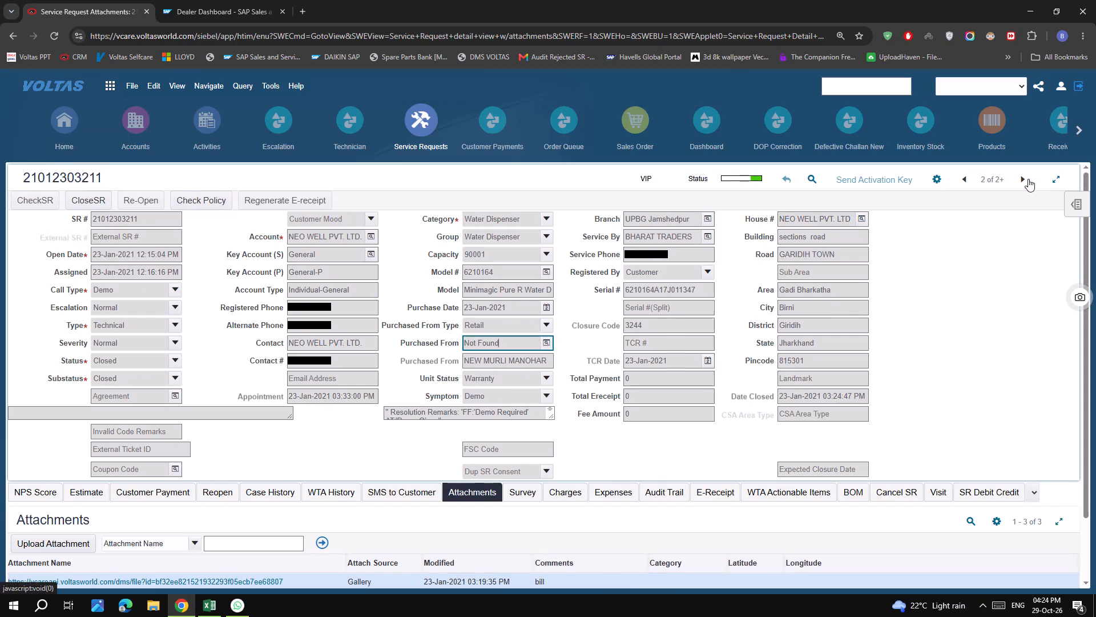
left_click_drag(507, 362, 595, 361)
left_click(577, 346)
scroll(598, 355, "down", 4)
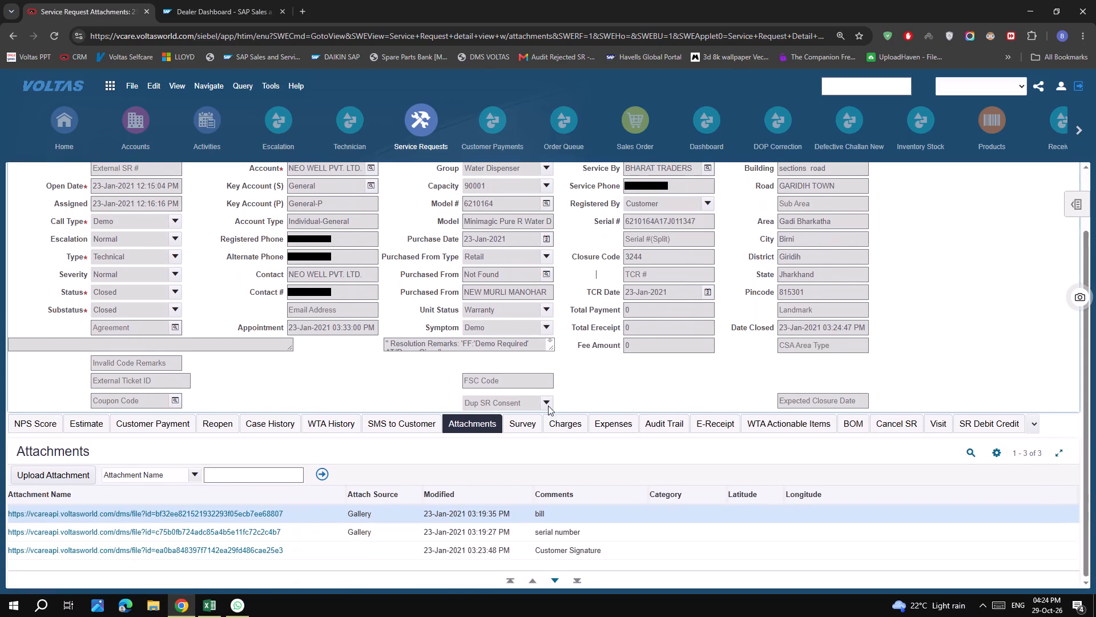
left_click(261, 511)
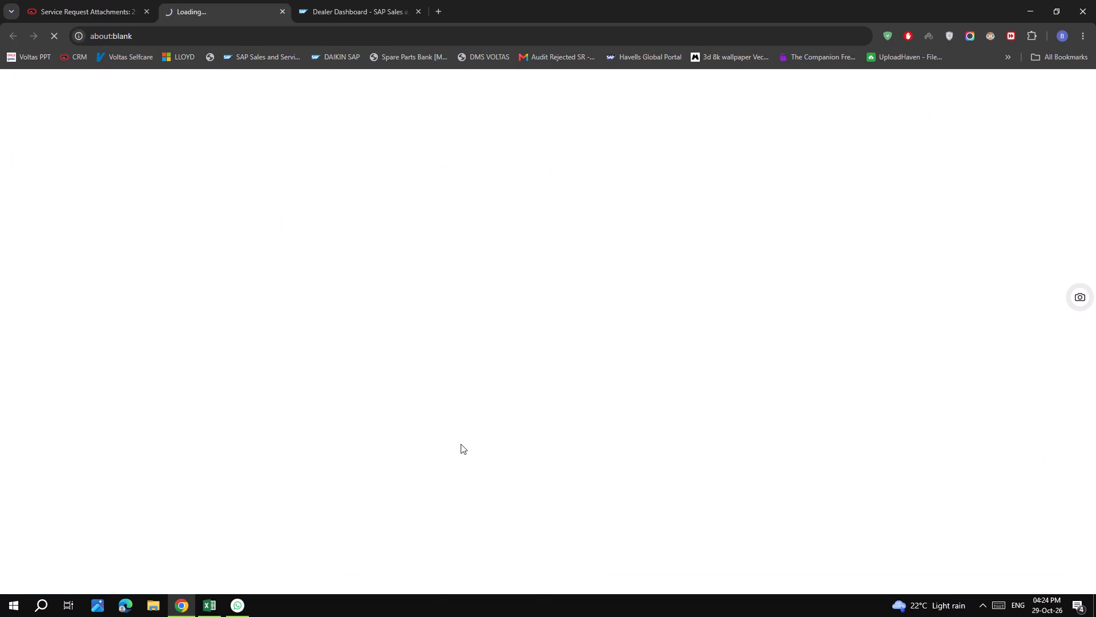
left_click(557, 306)
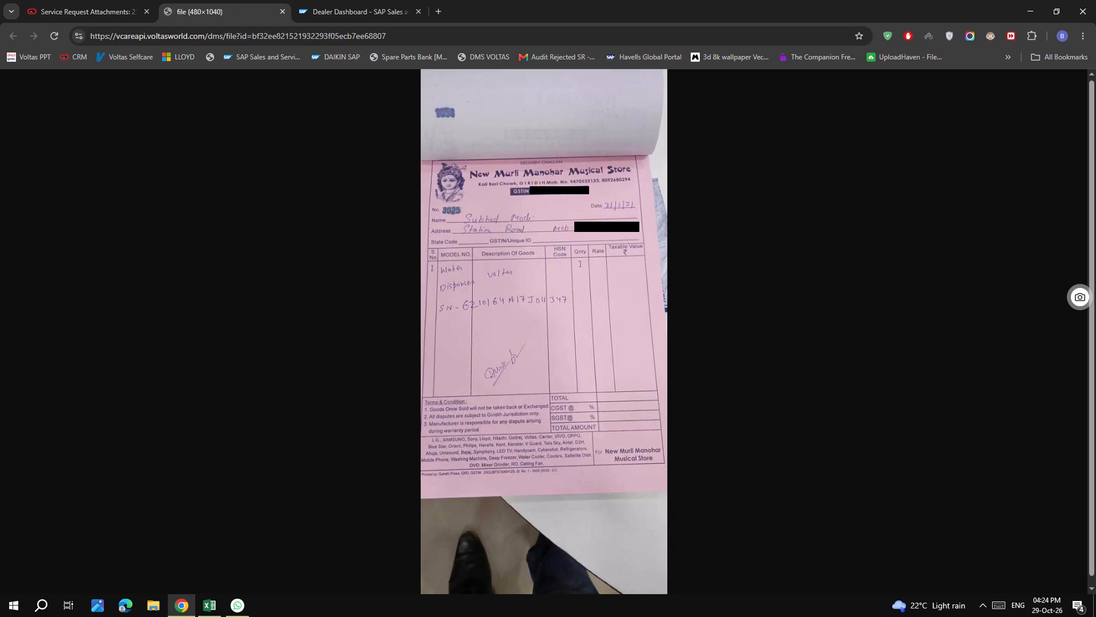
scroll(558, 305, "up", 3)
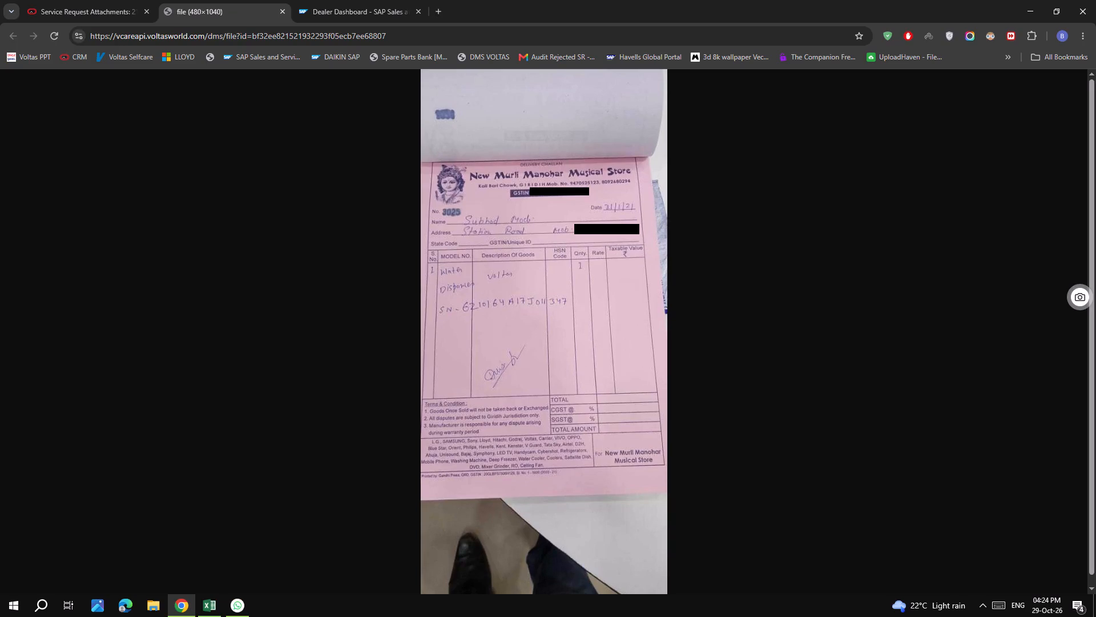
left_click(607, 246)
left_click(607, 246)
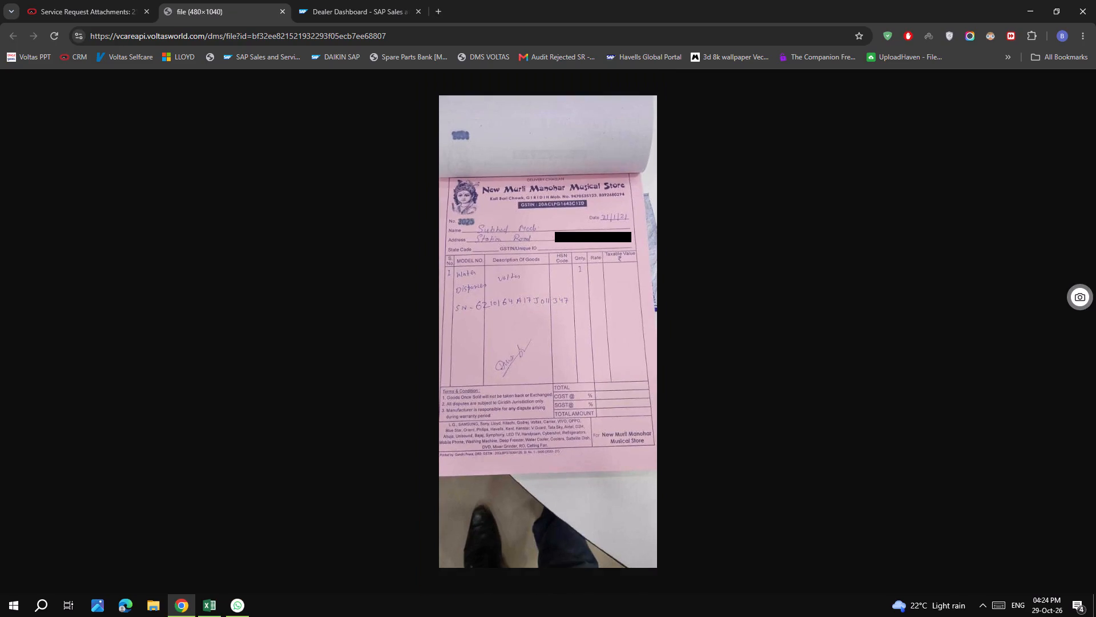
left_click(607, 246)
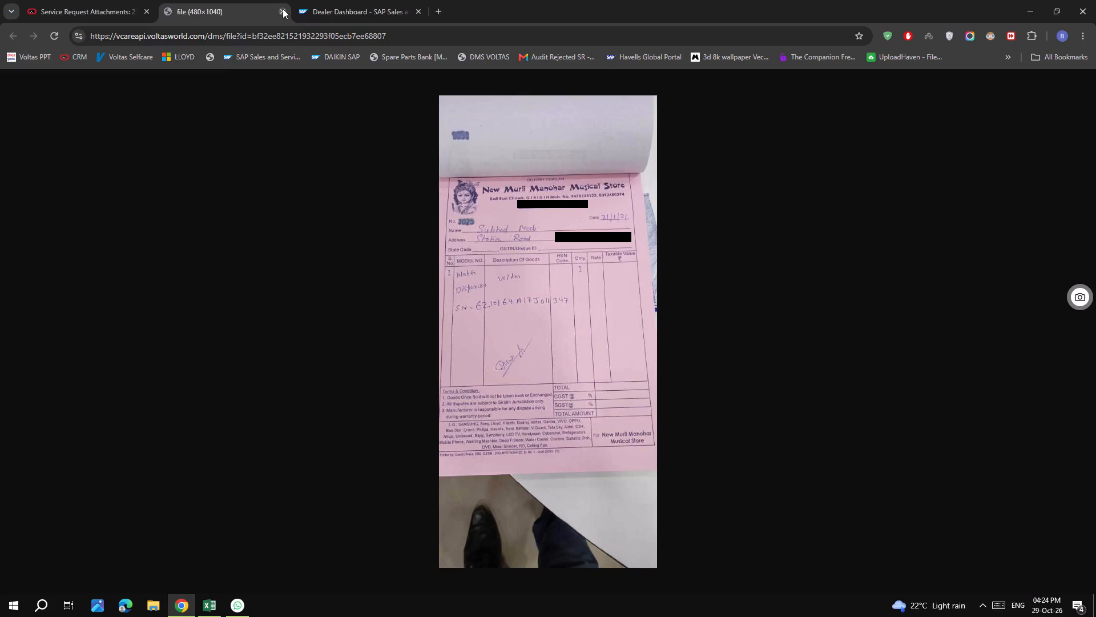
left_click(534, 356)
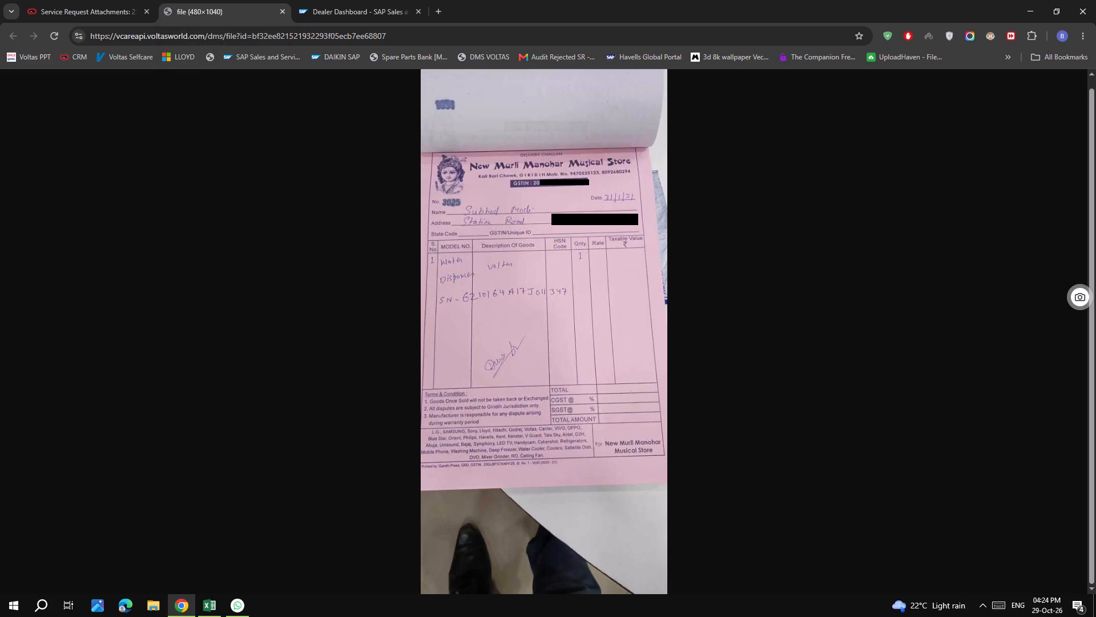
left_click(514, 390)
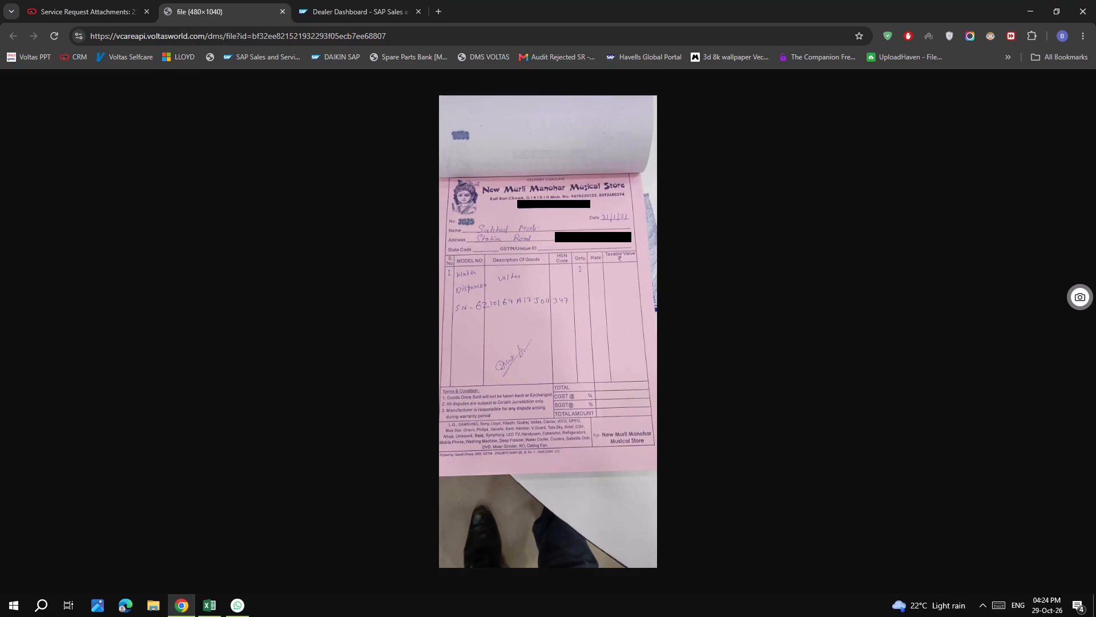
triple_click(514, 390)
left_click(514, 390)
left_click(514, 390)
left_click(514, 390)
left_click(584, 230)
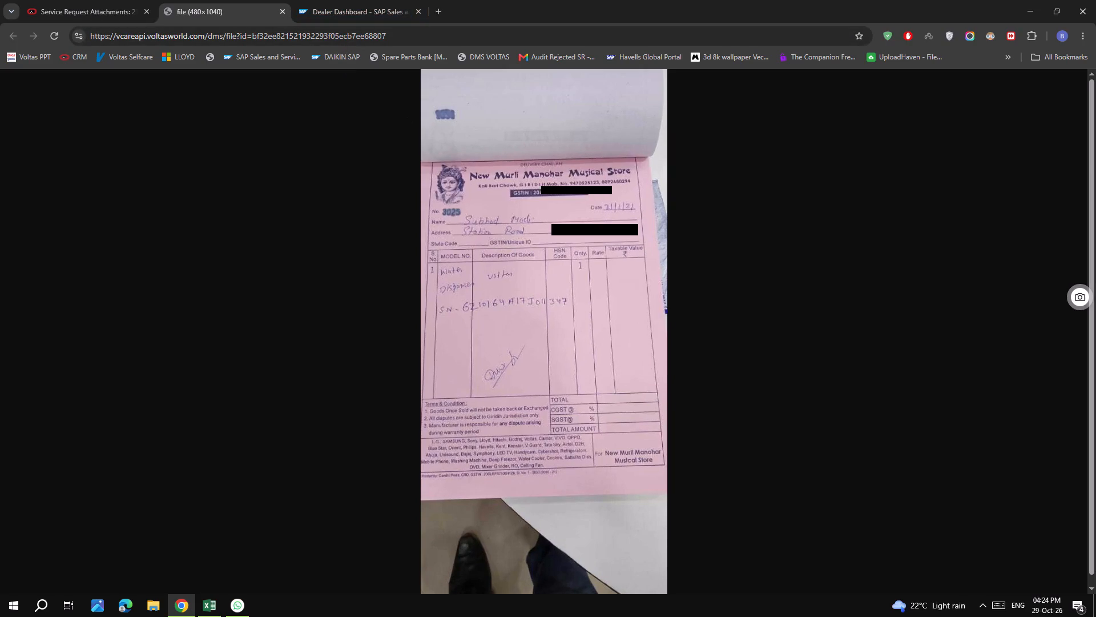
left_click(280, 11)
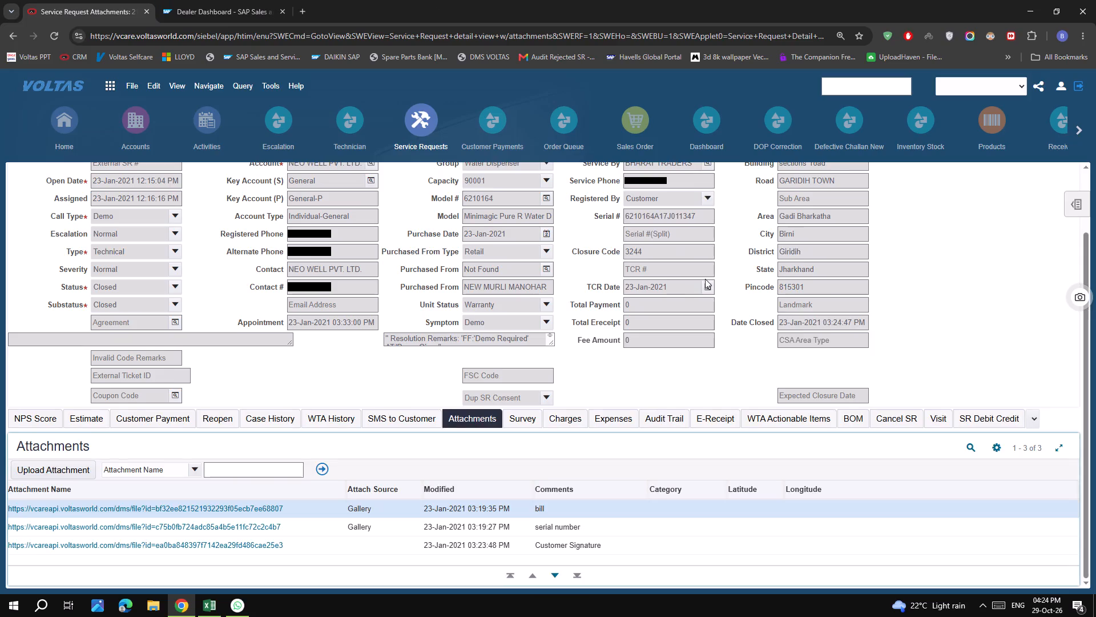
scroll(824, 311, "up", 6)
left_click(962, 180)
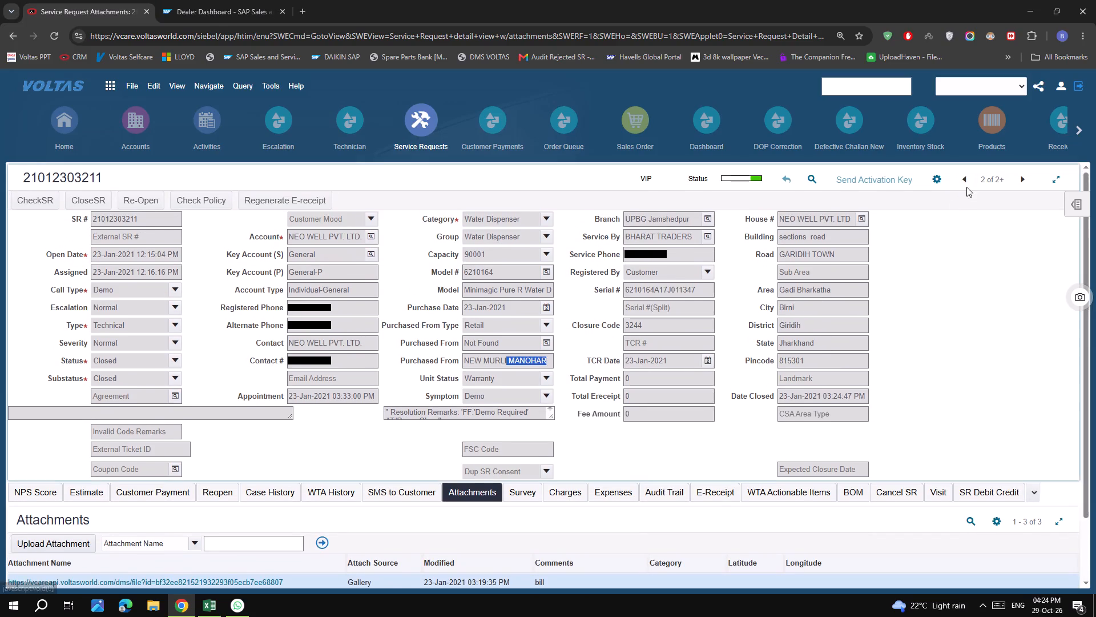
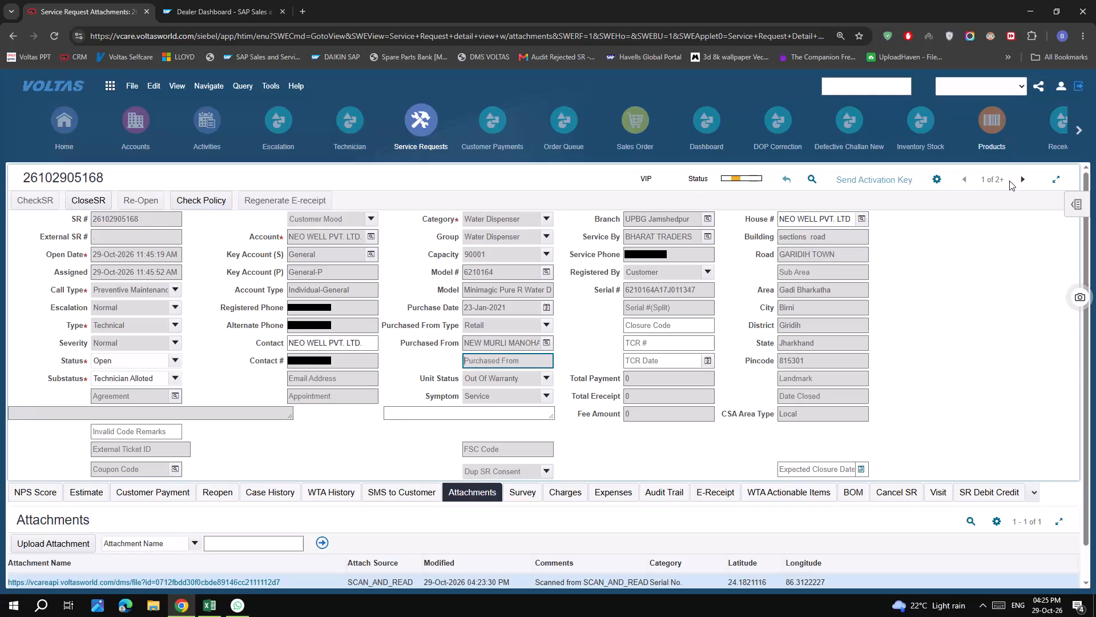
left_click(1025, 178)
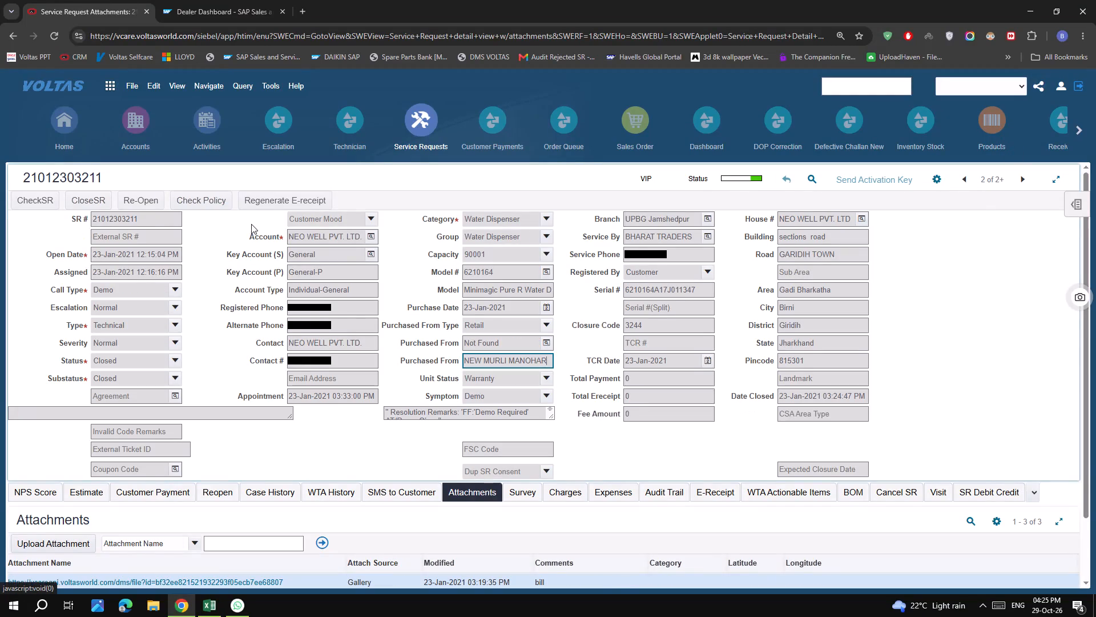
Return to the All Service Requests list and open the choice of saved queries.
left_click(425, 120)
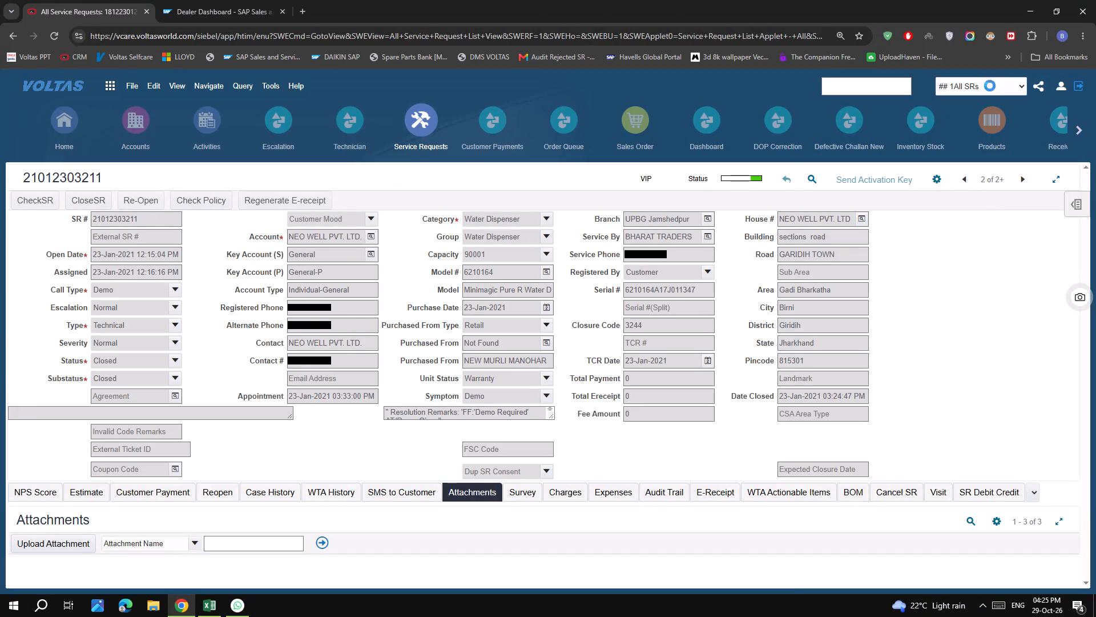
left_click(989, 86)
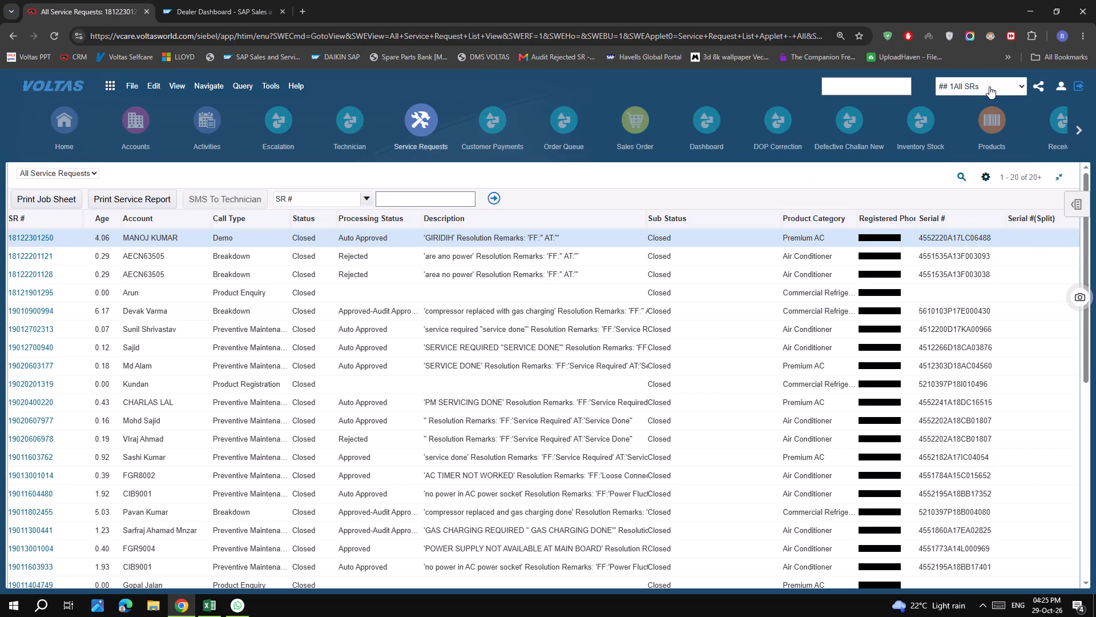
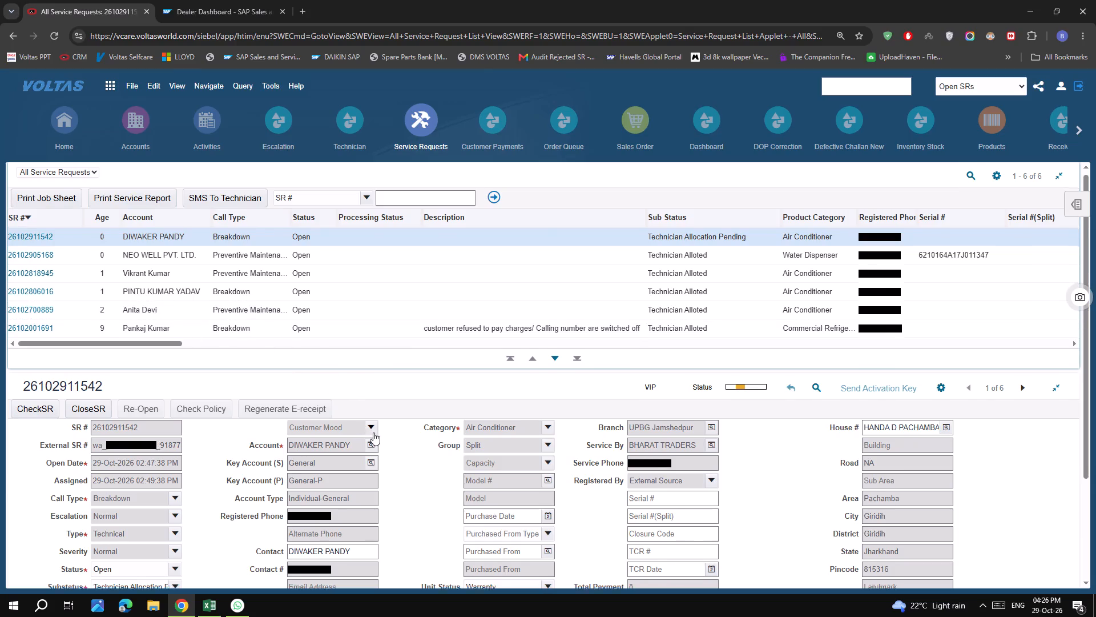
Review the open service requests and the selected air conditioner breakdown request's details, dismissing incoming chat notifications.
scroll(373, 432, "down", 3)
scroll(373, 432, "up", 13)
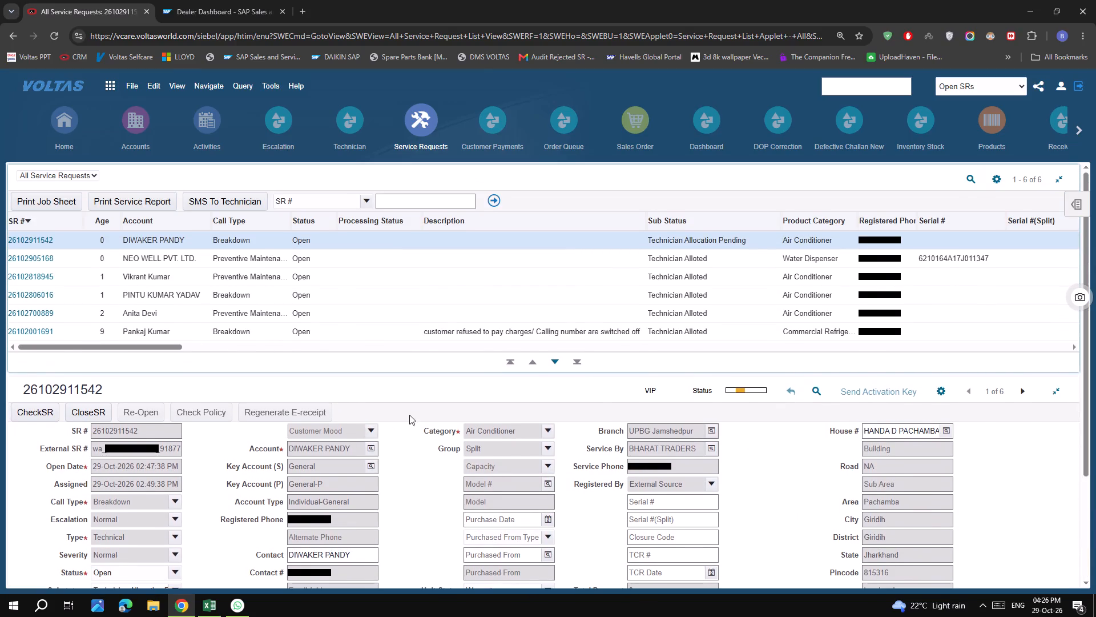
left_click_drag(168, 348, 196, 348)
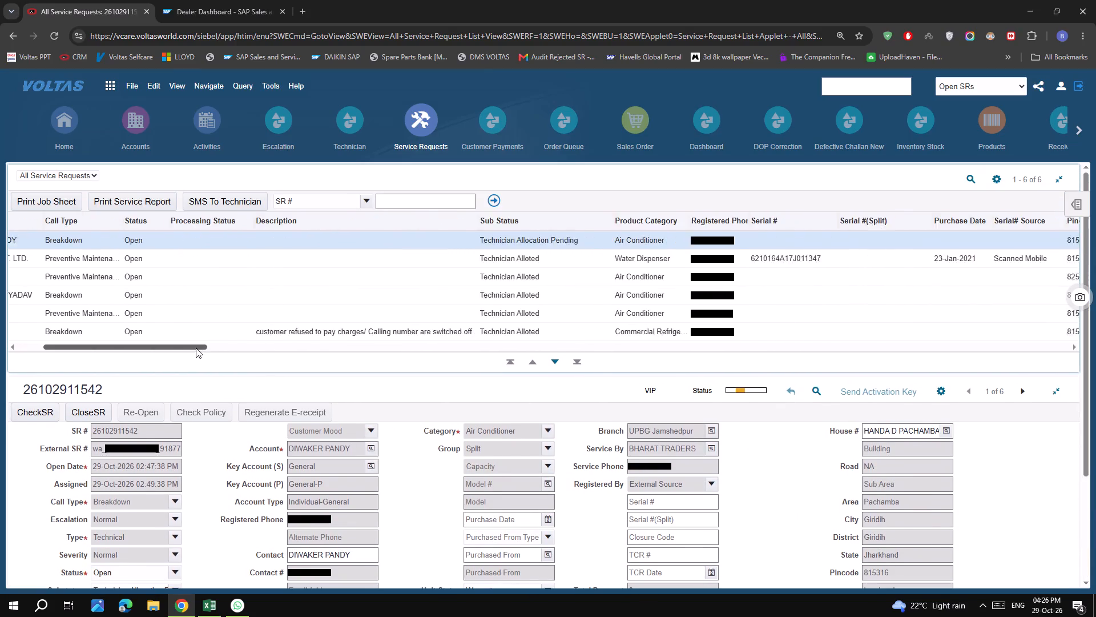
left_click_drag(196, 348, 132, 352)
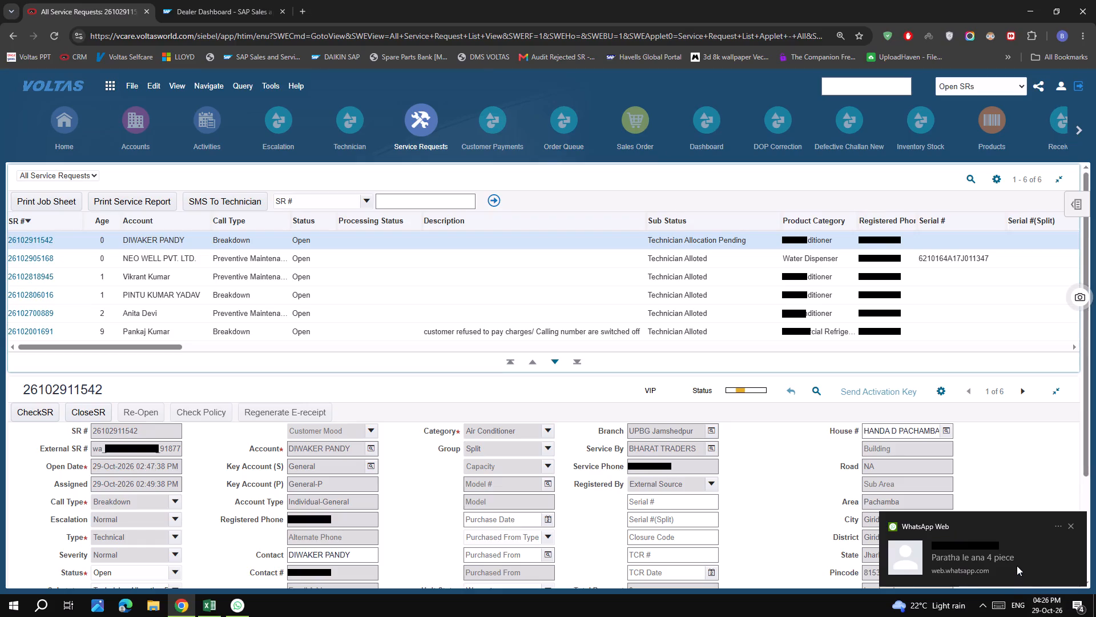
left_click(1069, 524)
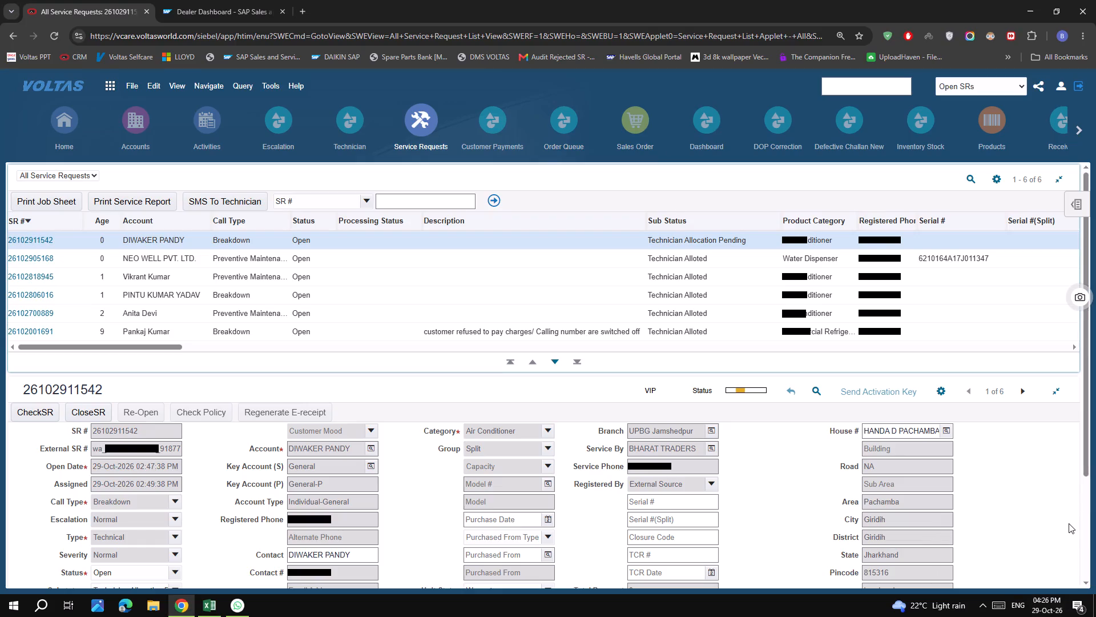
left_click(796, 488)
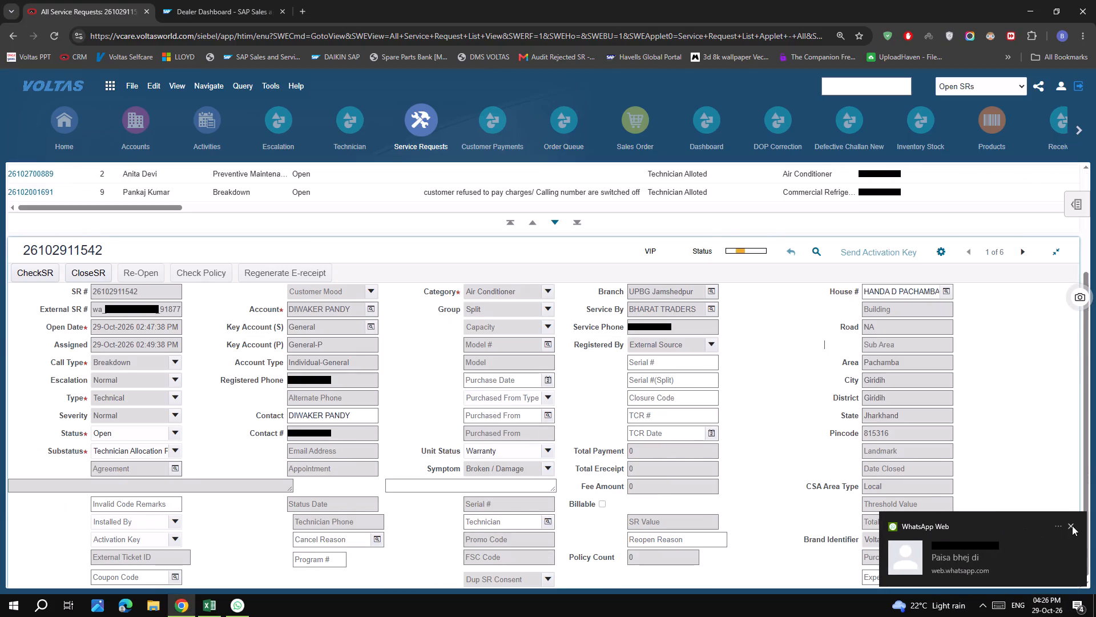
left_click(1074, 525)
scroll(767, 438, "up", 6)
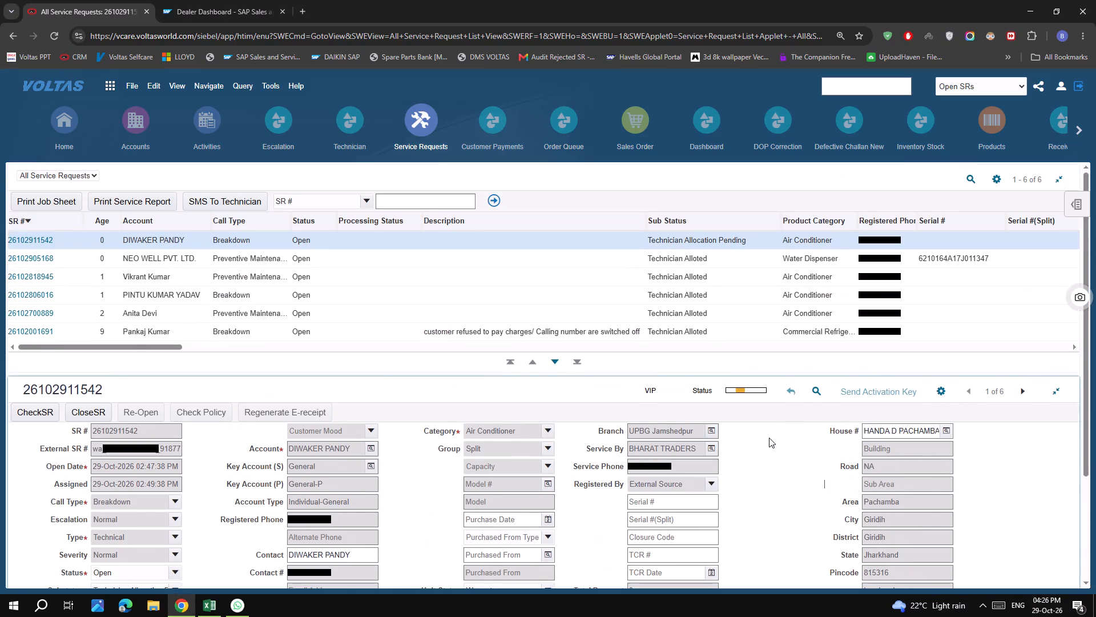
scroll(769, 438, "up", 4)
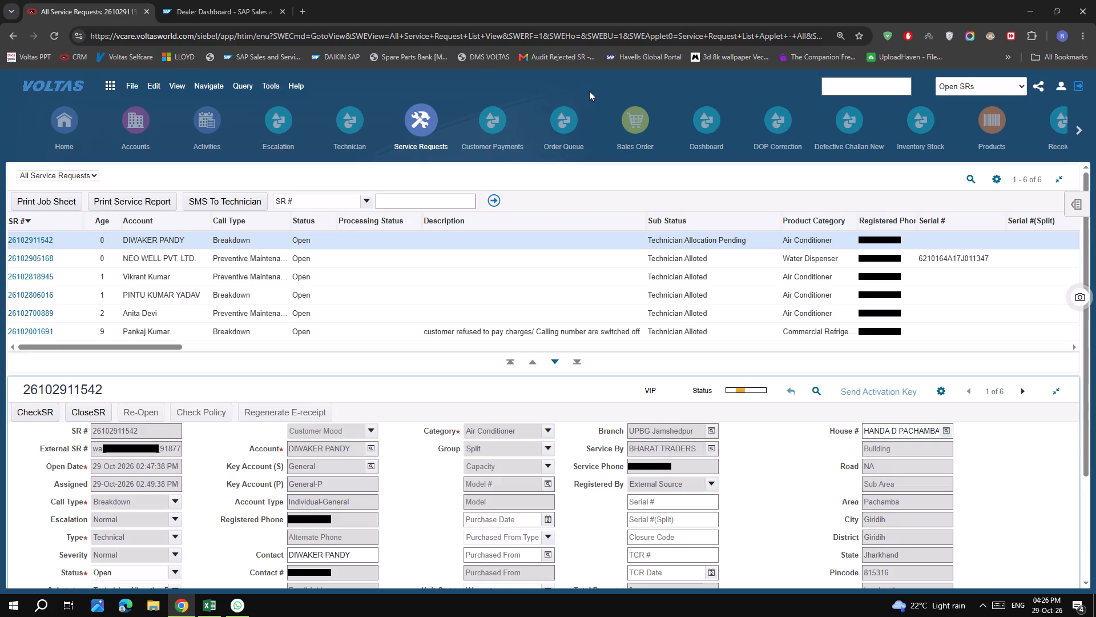
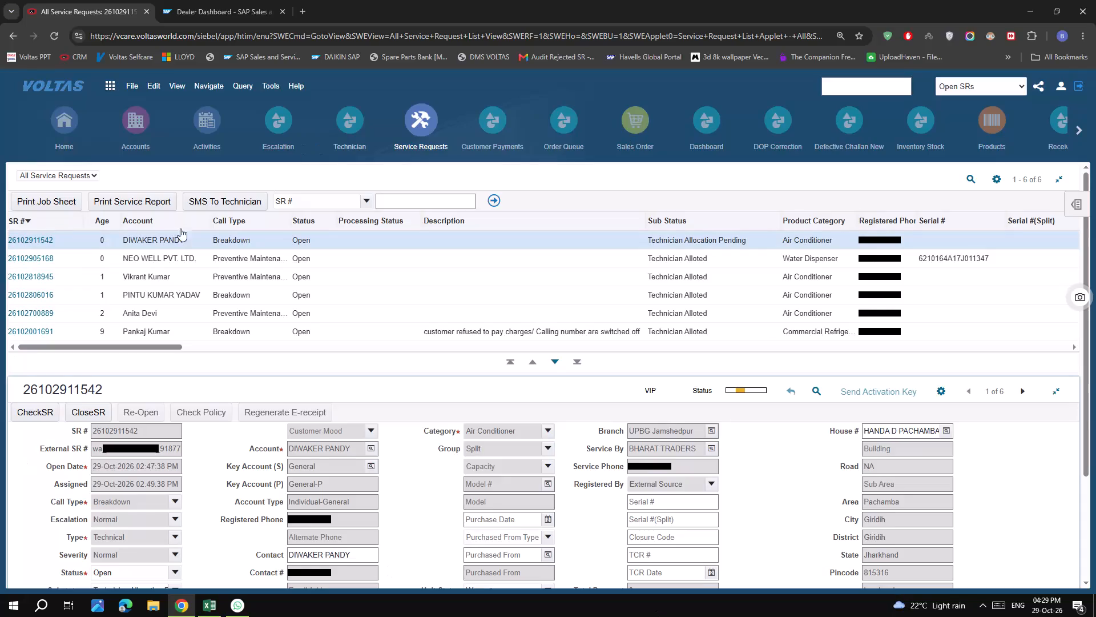
left_click(41, 259)
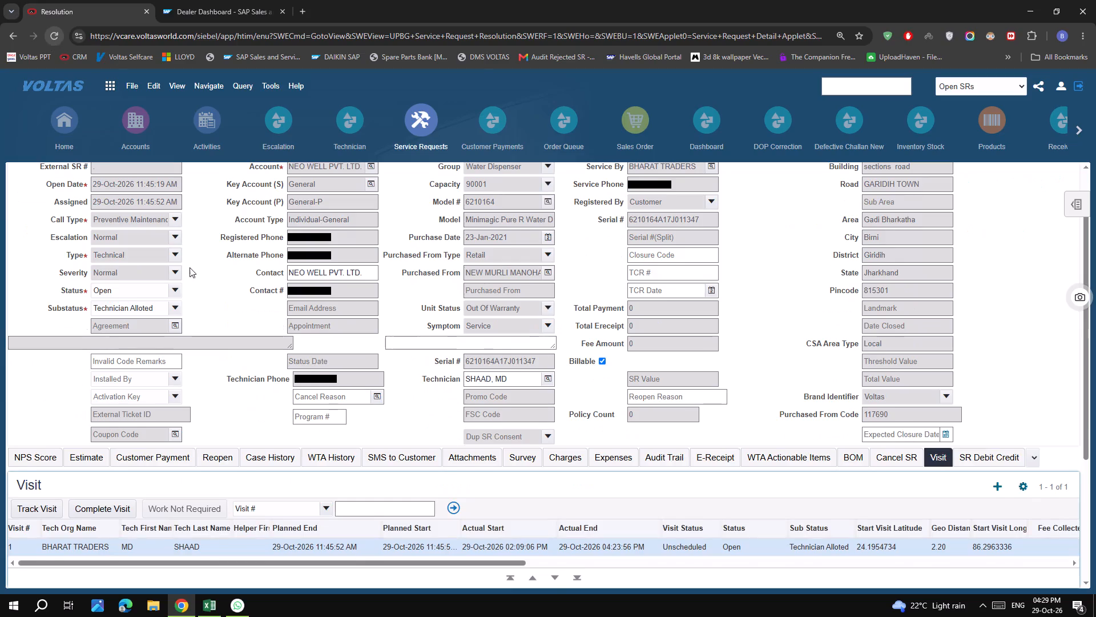
scroll(224, 302, "up", 6)
left_click(54, 38)
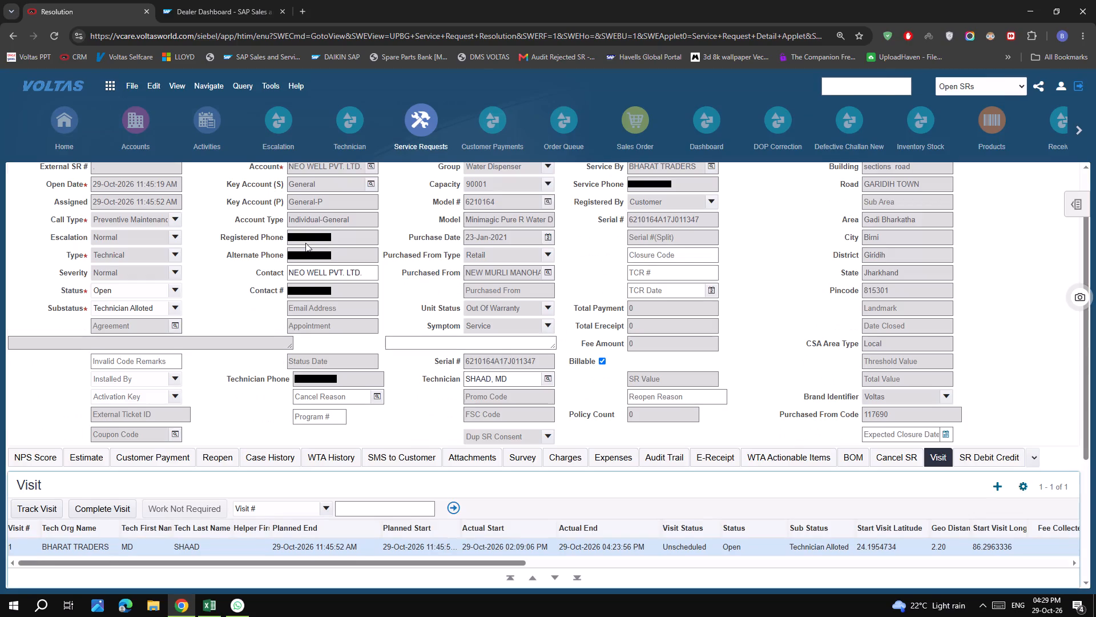
scroll(333, 253, "up", 7)
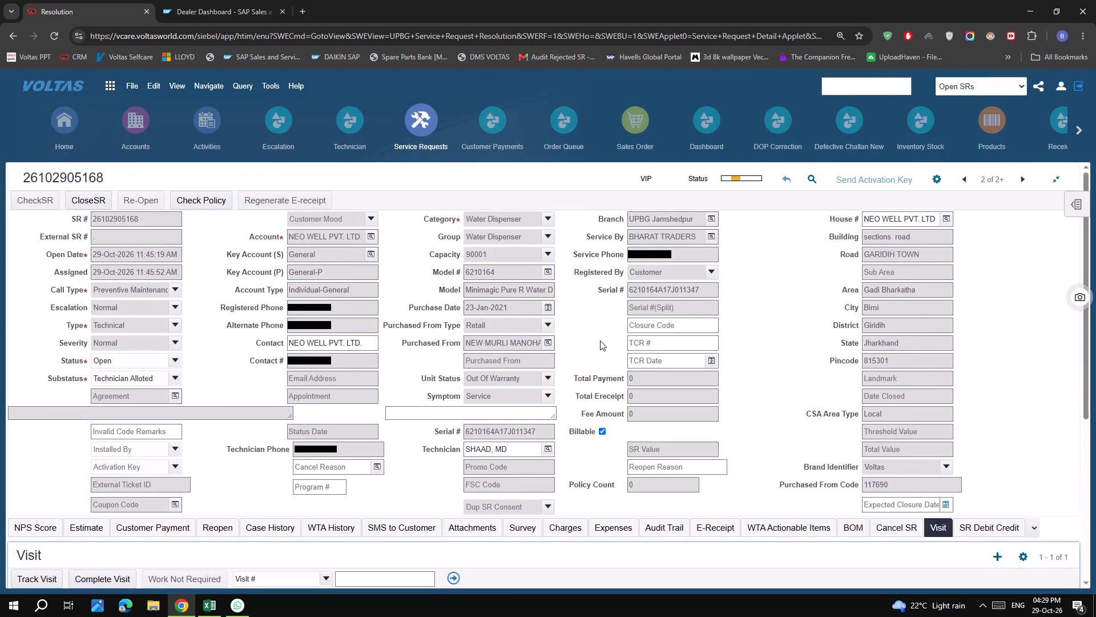
scroll(600, 342, "down", 6)
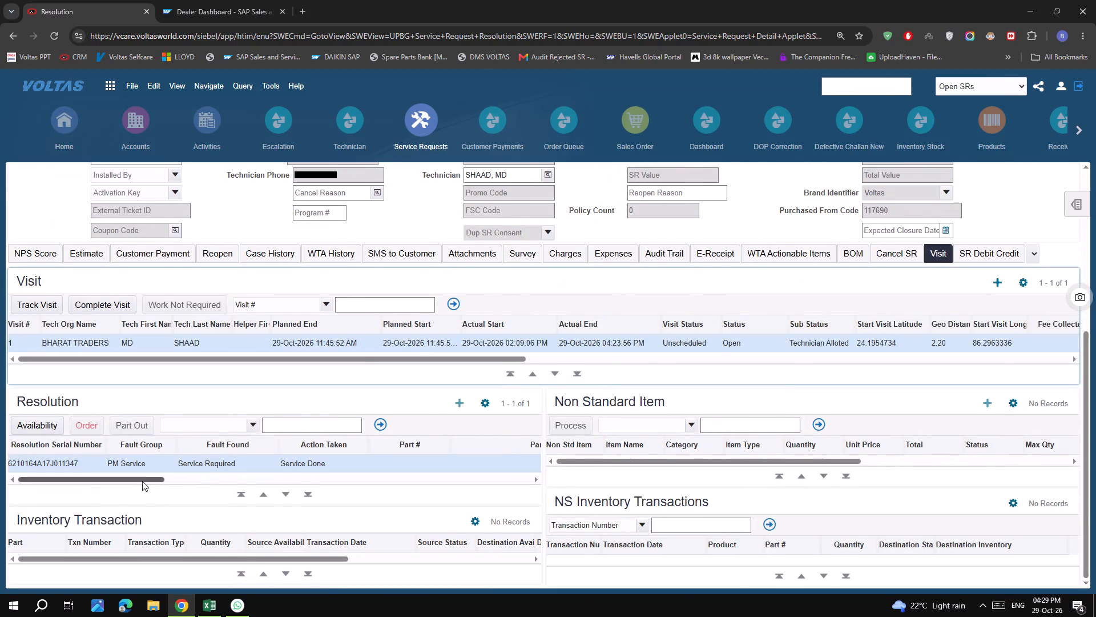
left_click_drag(142, 481, 4, 534)
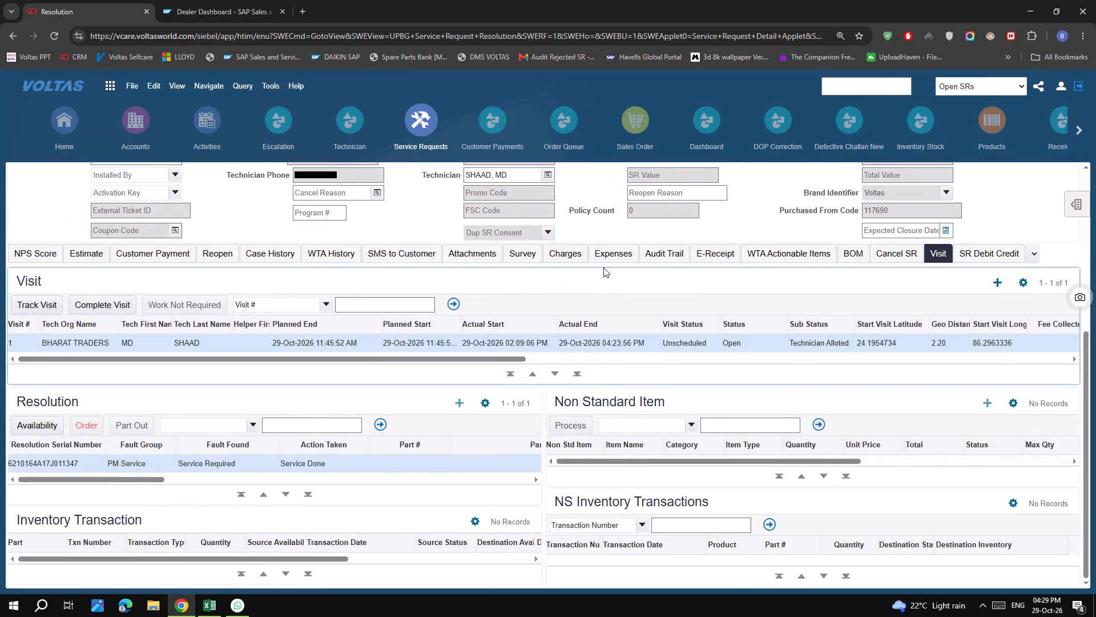
left_click(461, 255)
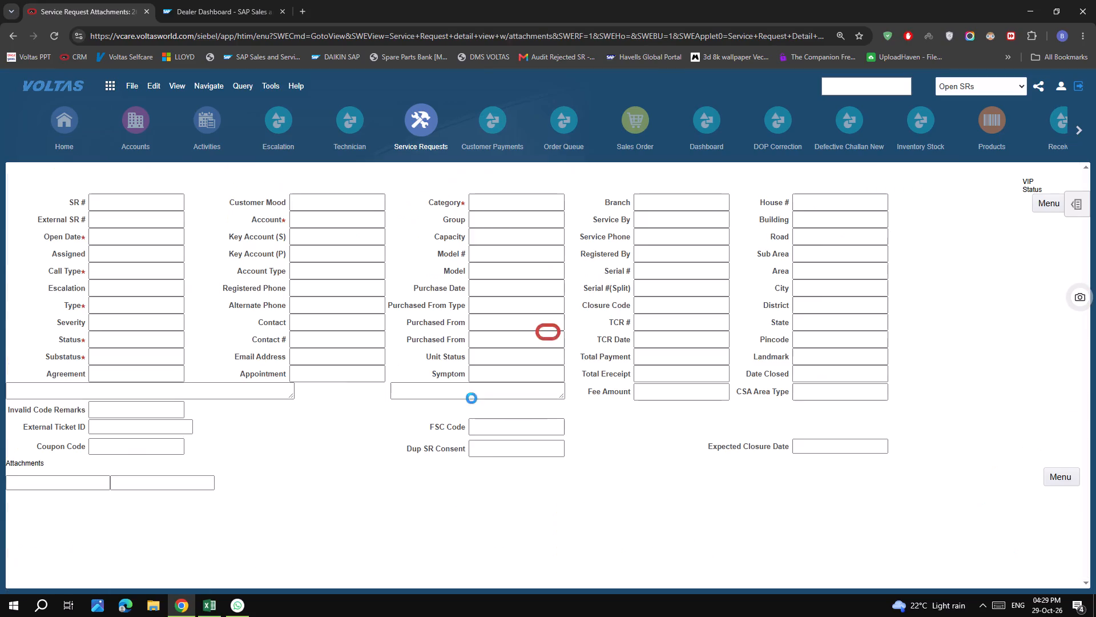
scroll(405, 511, "up", 5)
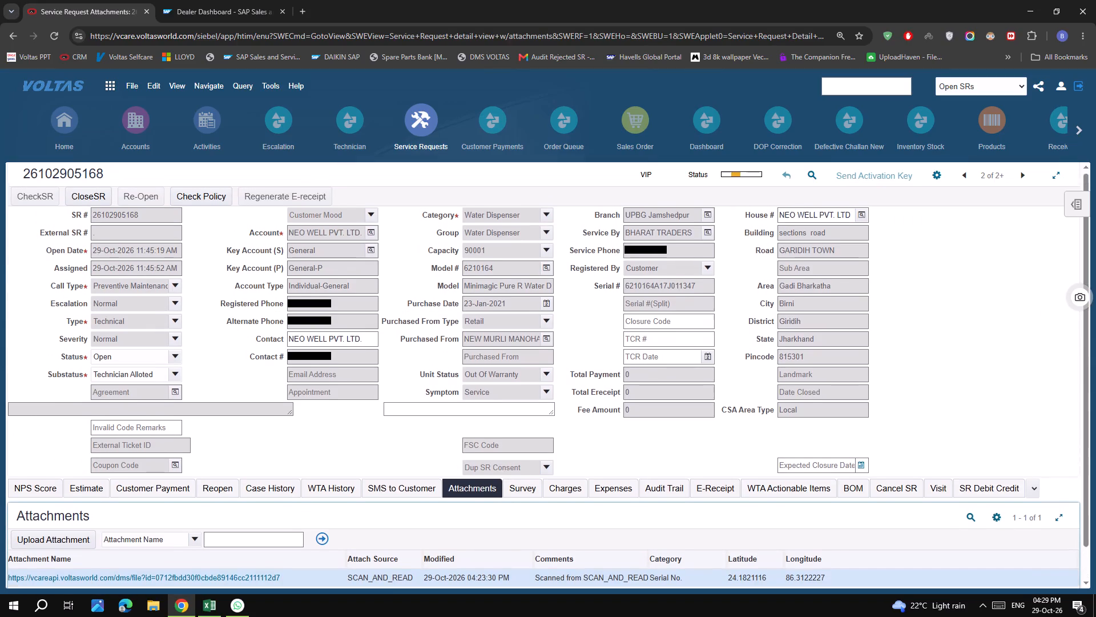
left_click(620, 458)
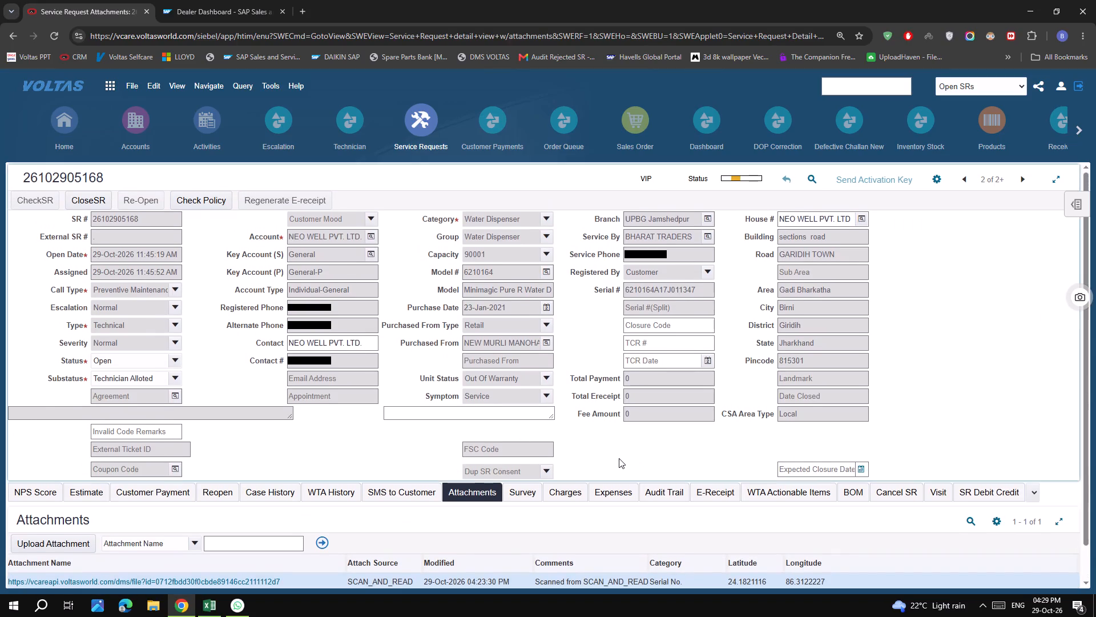
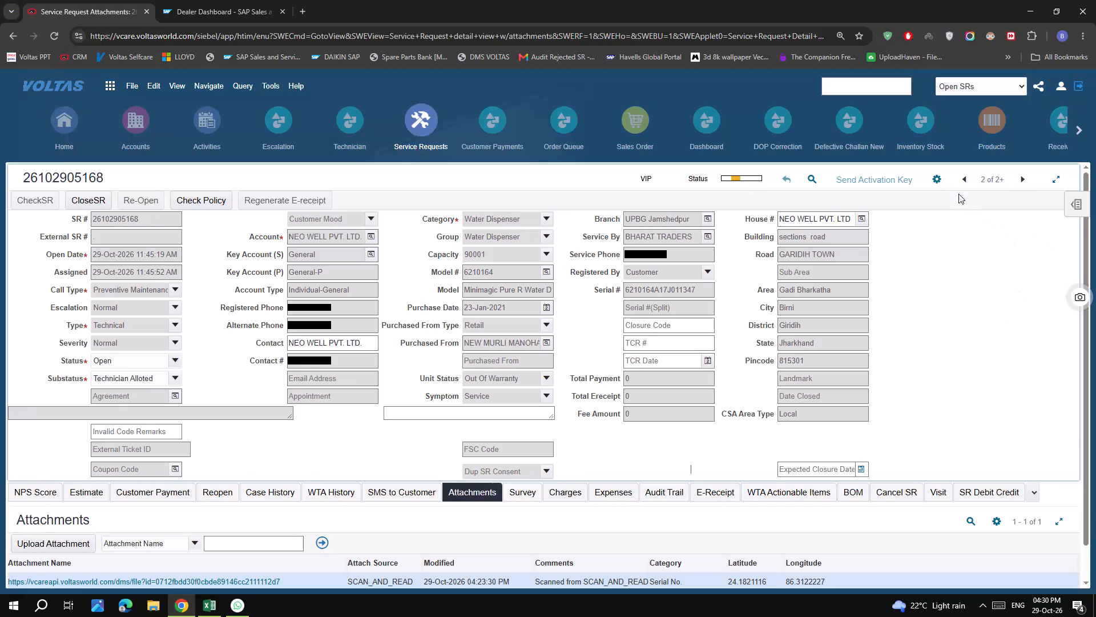
left_click(974, 186)
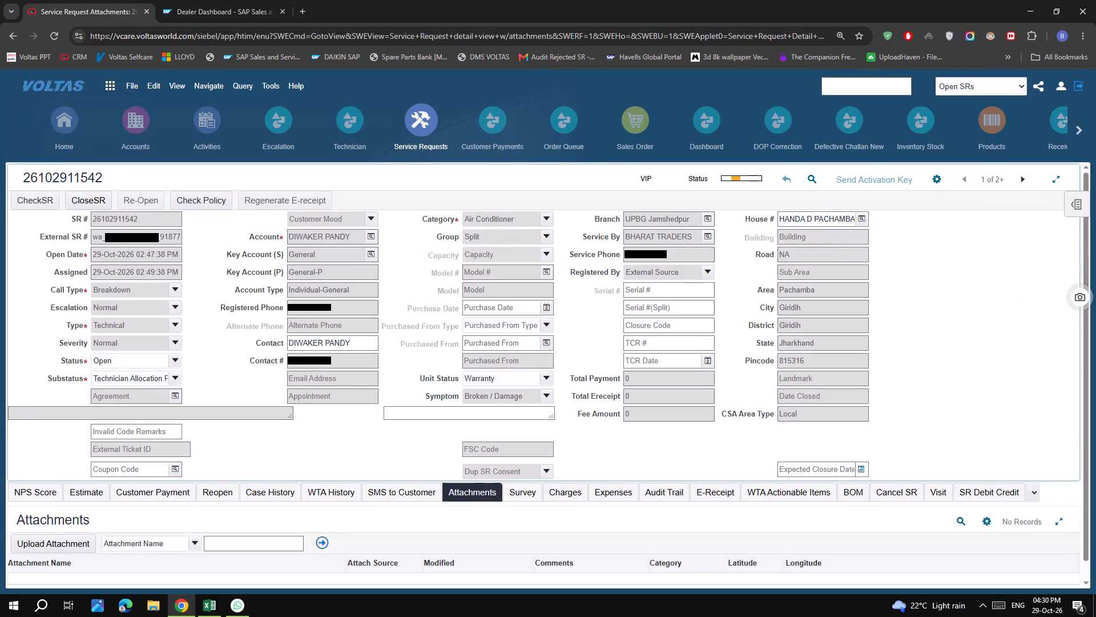
left_click_drag(789, 221, 887, 223)
left_click(1010, 326)
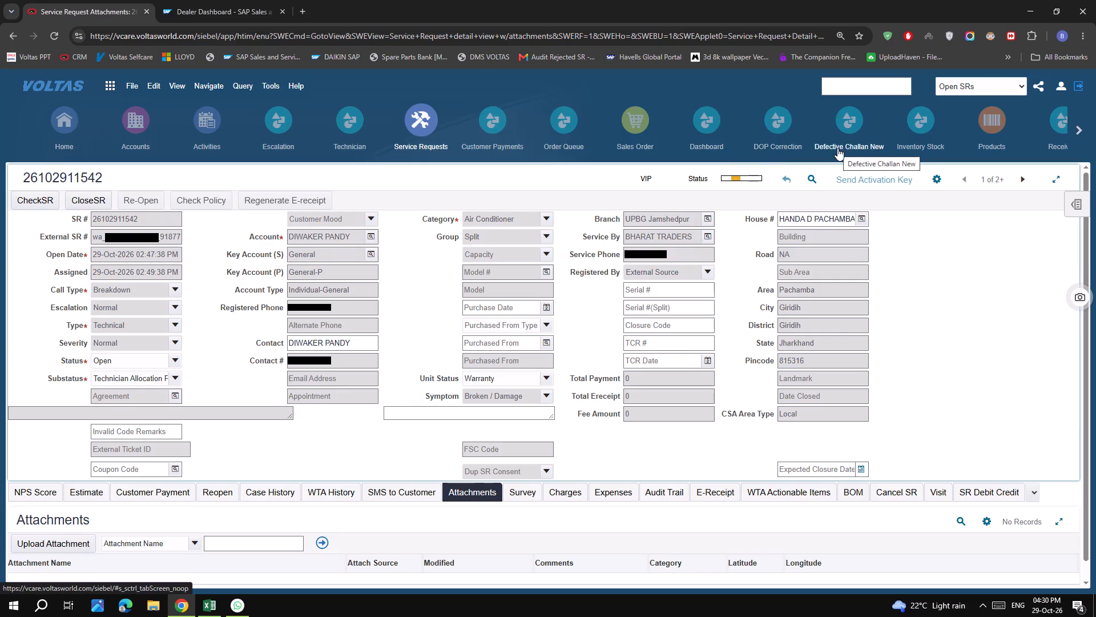
left_click(750, 240)
left_click(579, 87)
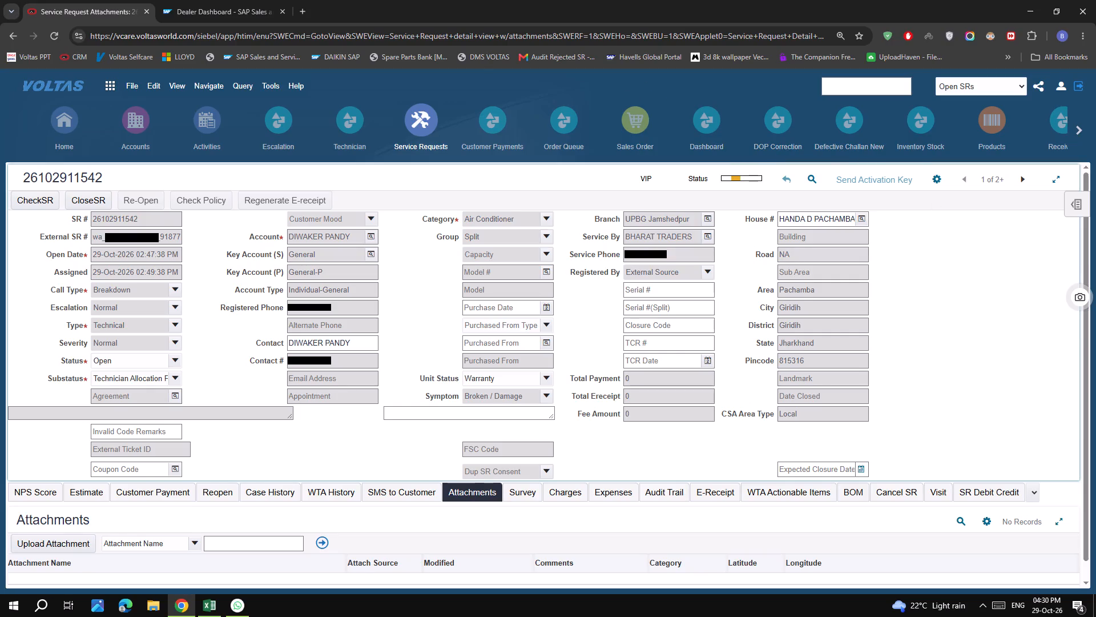
scroll(486, 348, "down", 11)
scroll(492, 346, "up", 12)
scroll(492, 346, "down", 6)
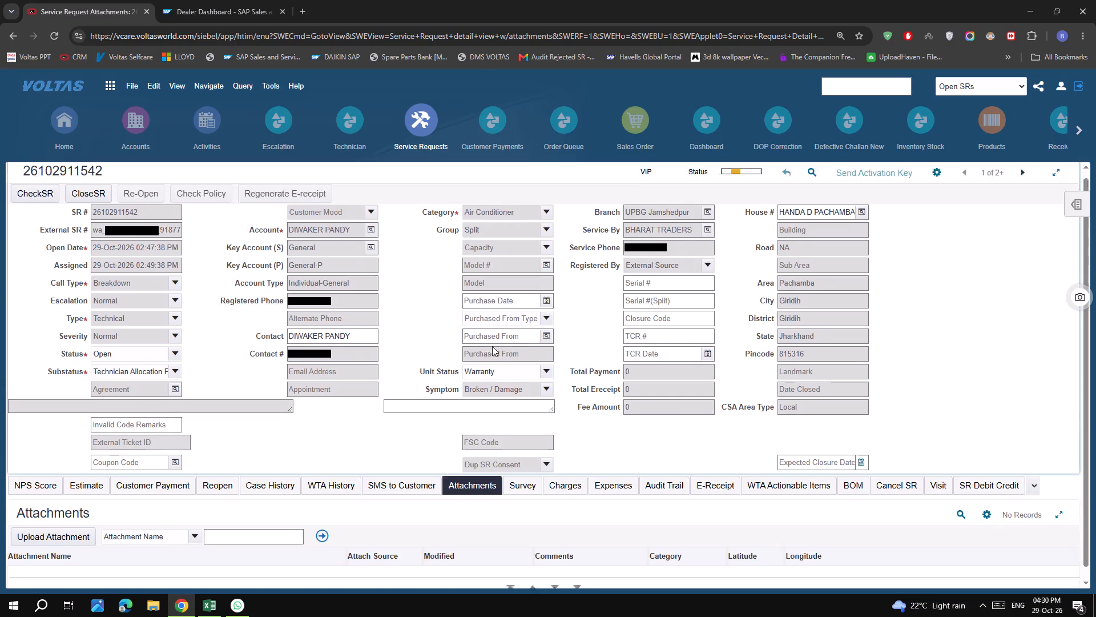
scroll(492, 346, "up", 5)
scroll(492, 346, "down", 5)
scroll(493, 345, "up", 4)
scroll(493, 345, "down", 5)
scroll(697, 295, "up", 7)
Switch to the Daikin Dealer Dashboard and refresh its Open Case list.
left_click(237, 9)
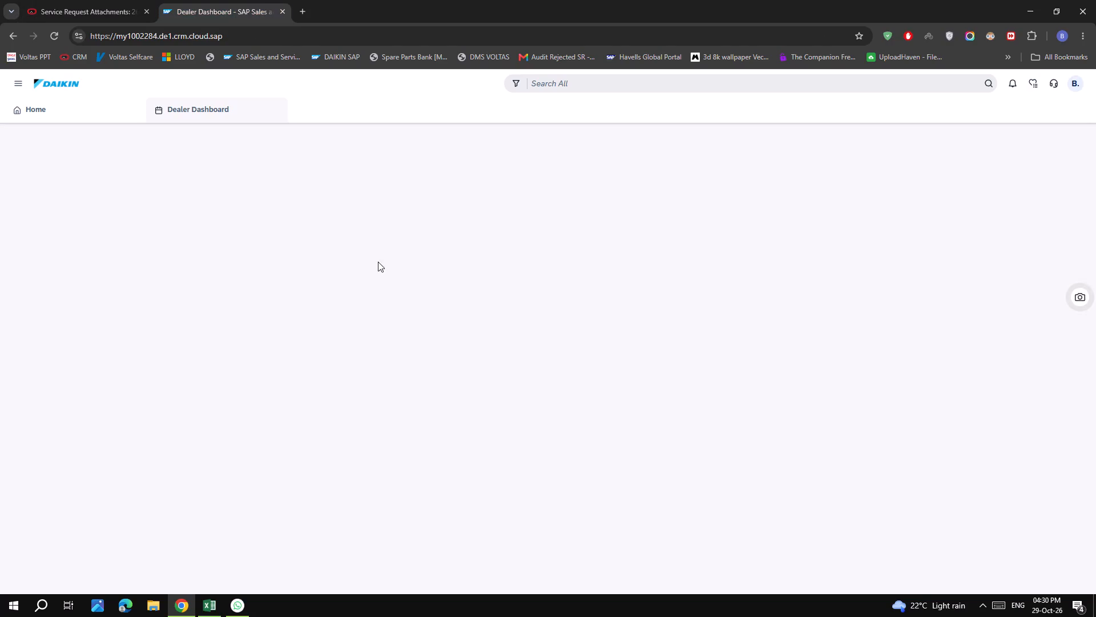
left_click(1073, 190)
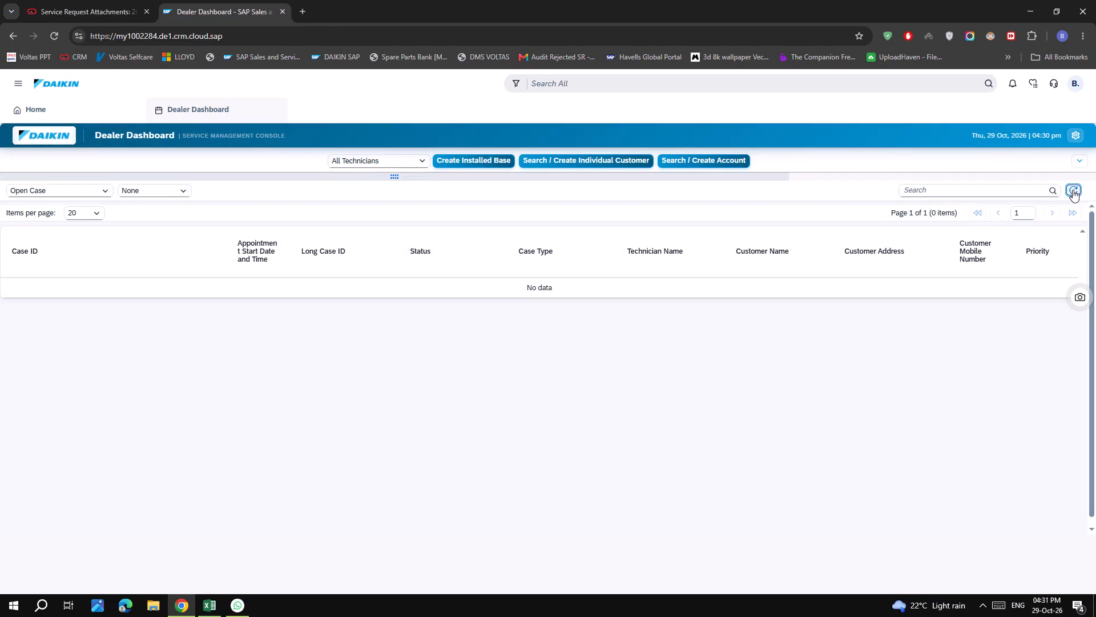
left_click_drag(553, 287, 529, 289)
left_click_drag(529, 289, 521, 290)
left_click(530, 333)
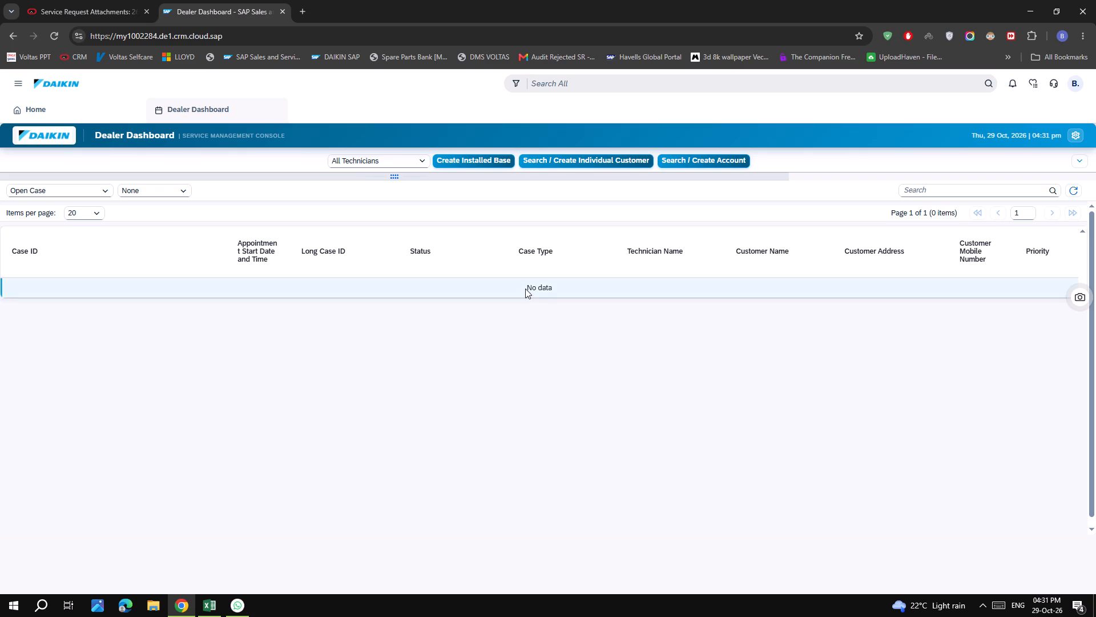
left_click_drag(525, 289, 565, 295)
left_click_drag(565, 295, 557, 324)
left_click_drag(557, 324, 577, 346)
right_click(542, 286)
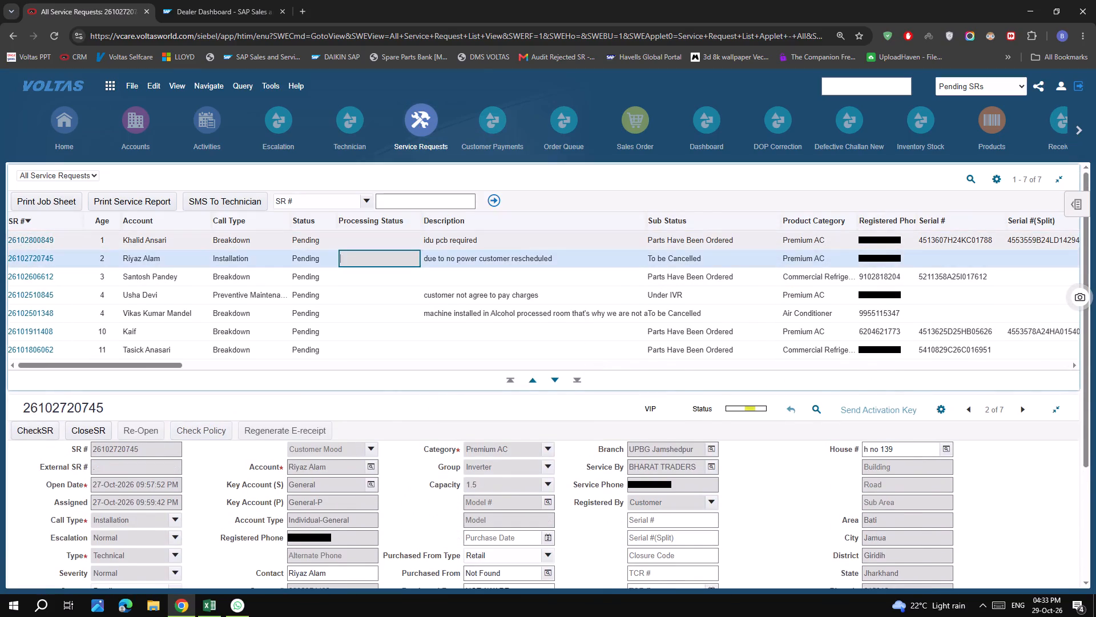
left_click(459, 239)
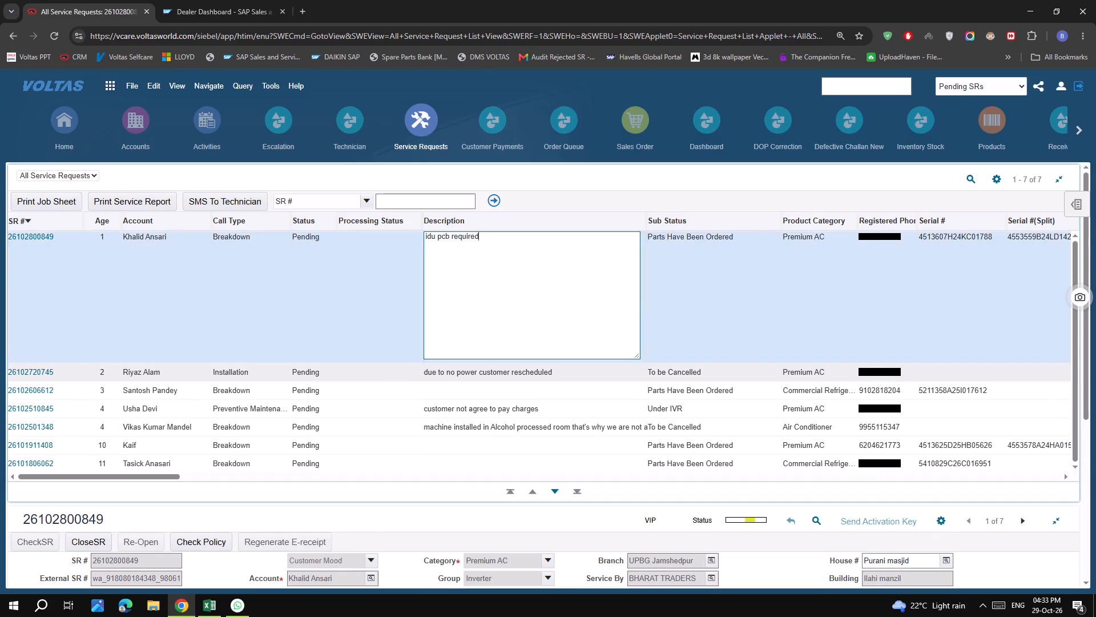
left_click(466, 389)
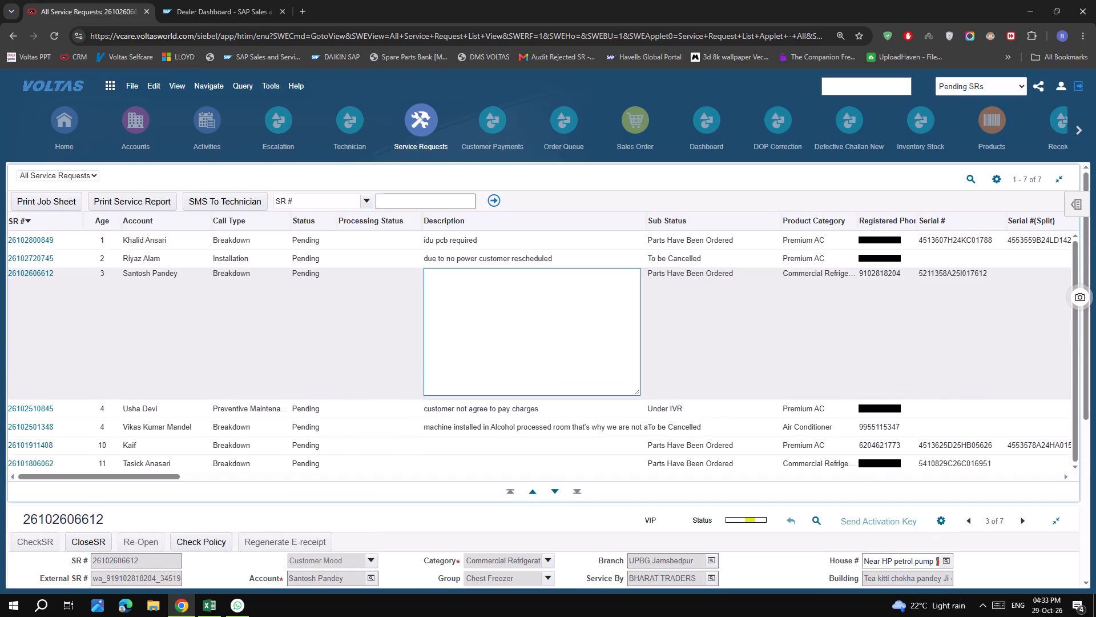
Run the SR # search without a value to list all requests, and restrict the list to Open SRs again.
left_click(498, 203)
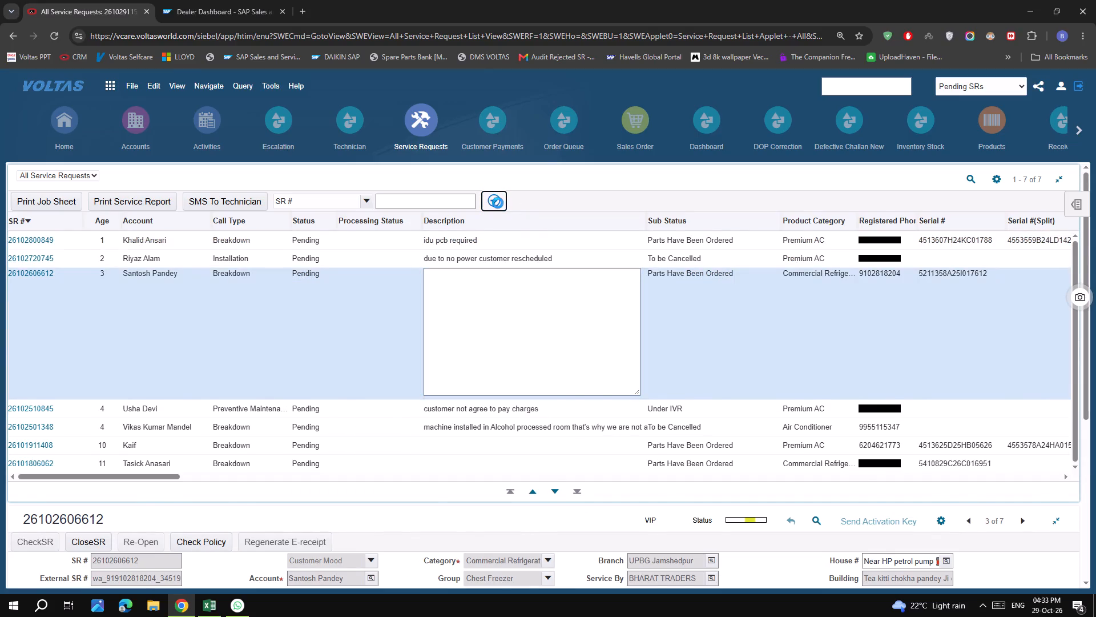
left_click(1010, 94)
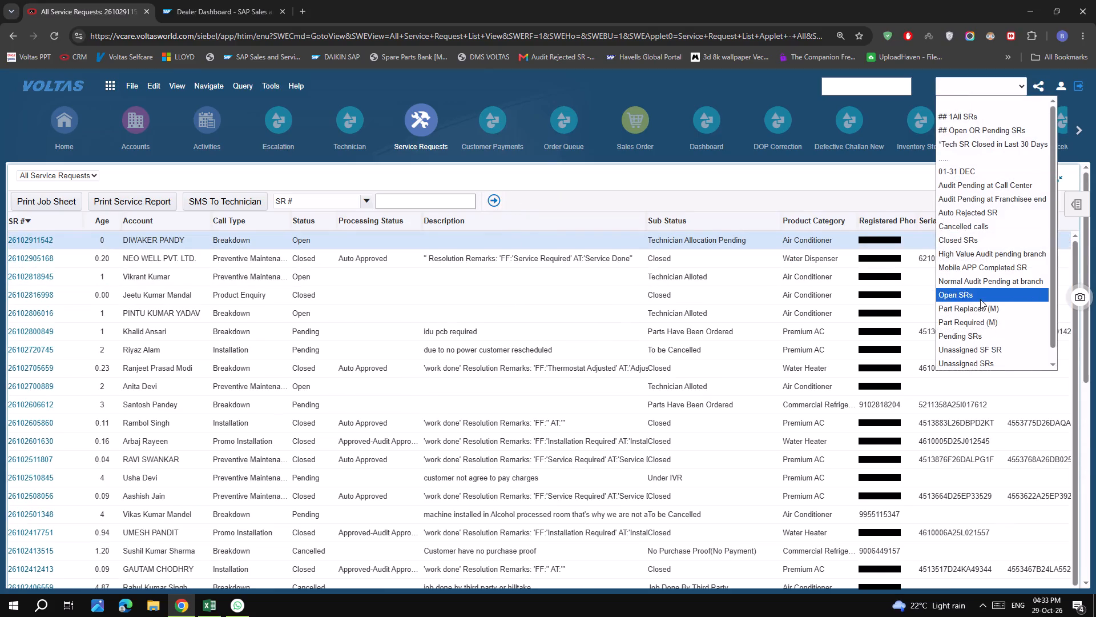
left_click(974, 295)
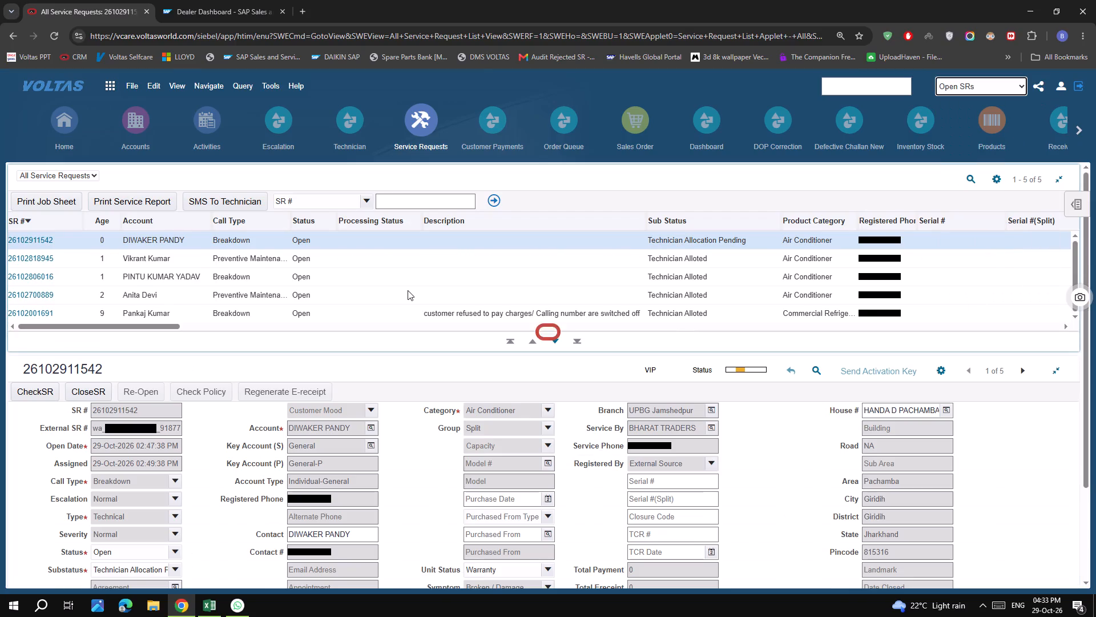
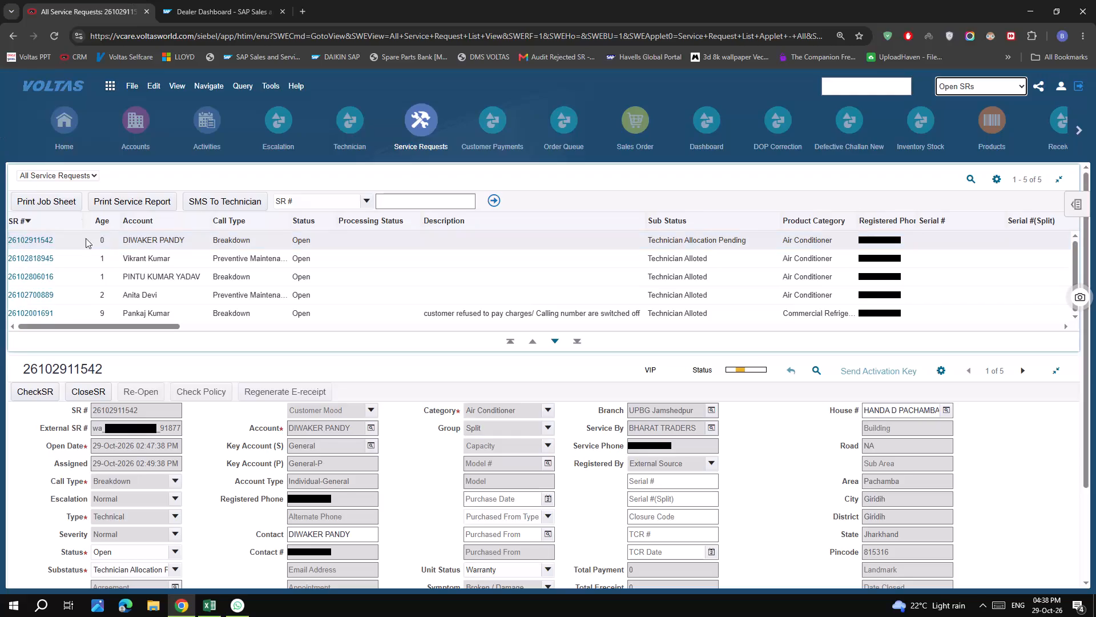
left_click(50, 239)
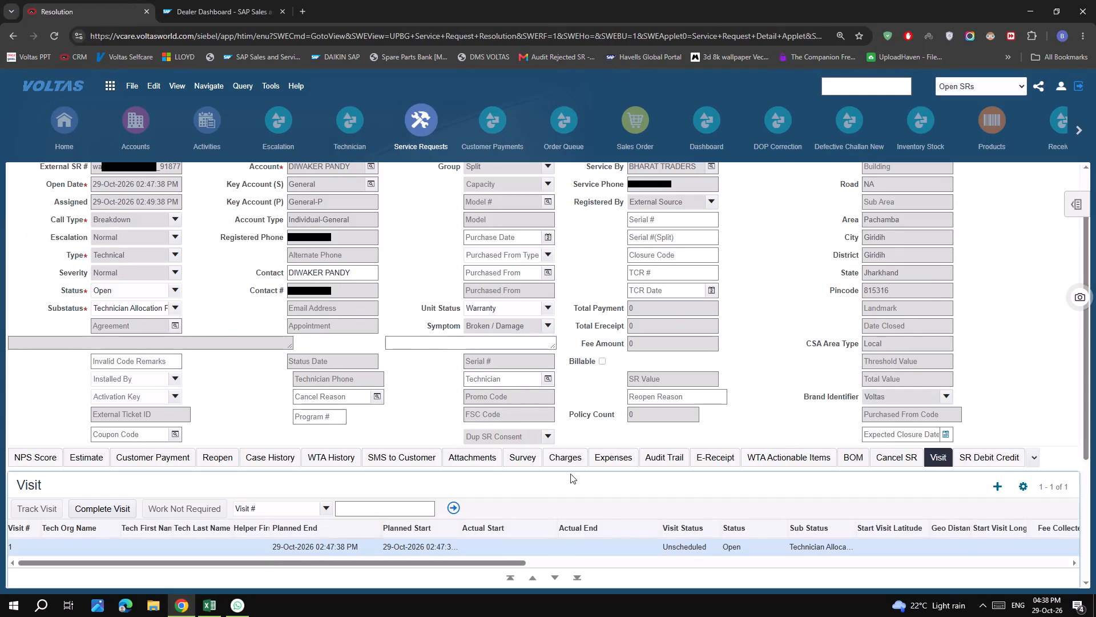
left_click(122, 506)
key("Return")
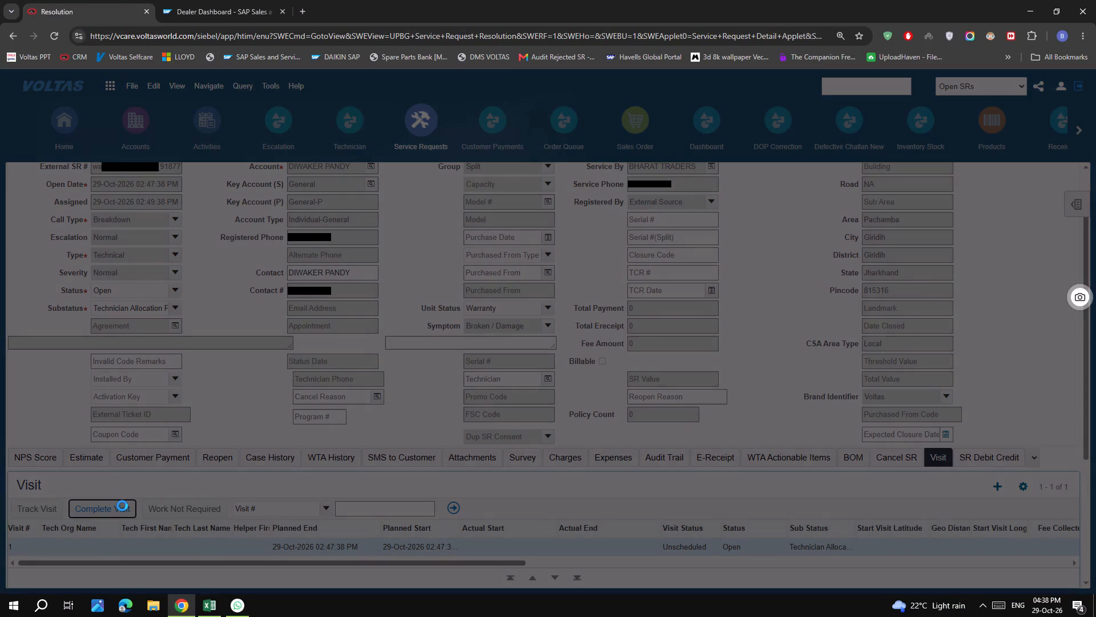
left_click(166, 551)
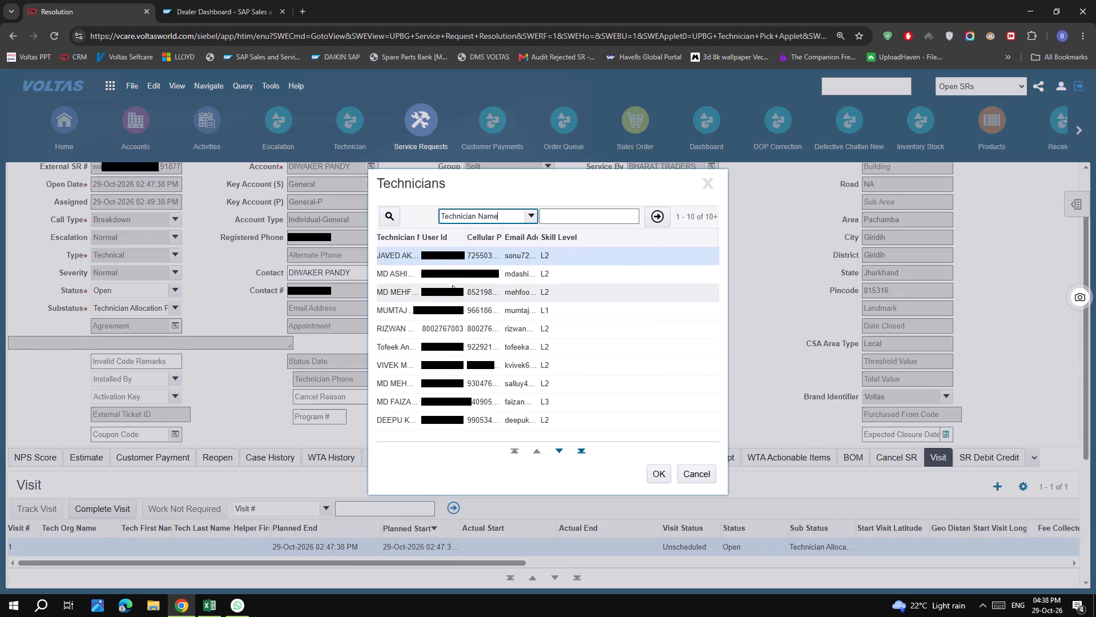
left_click(590, 451)
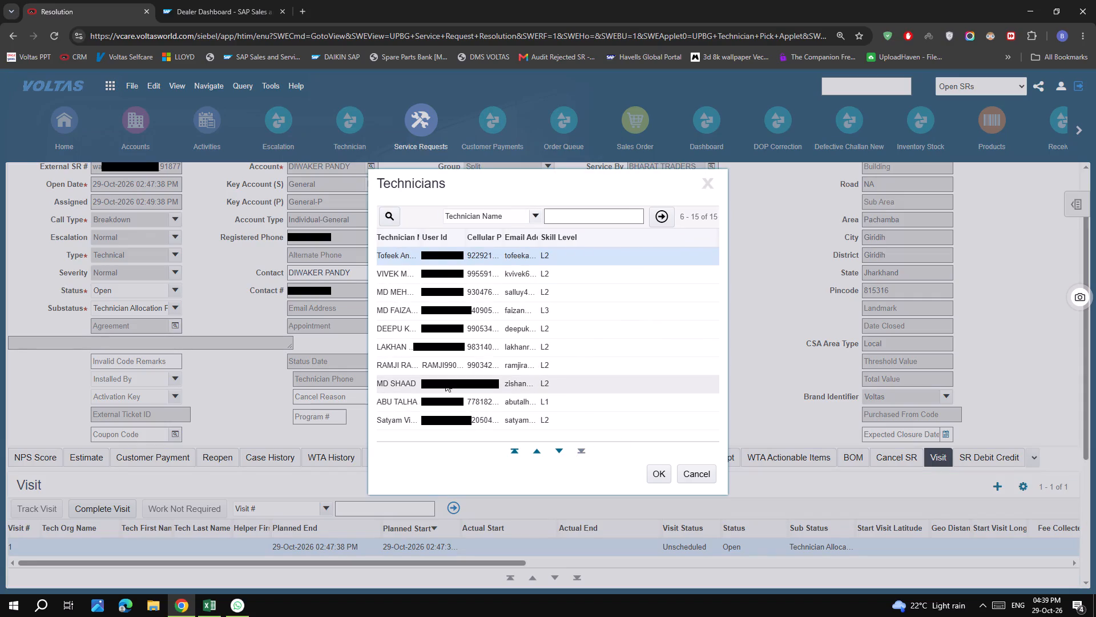
left_click(445, 382)
left_click(666, 472)
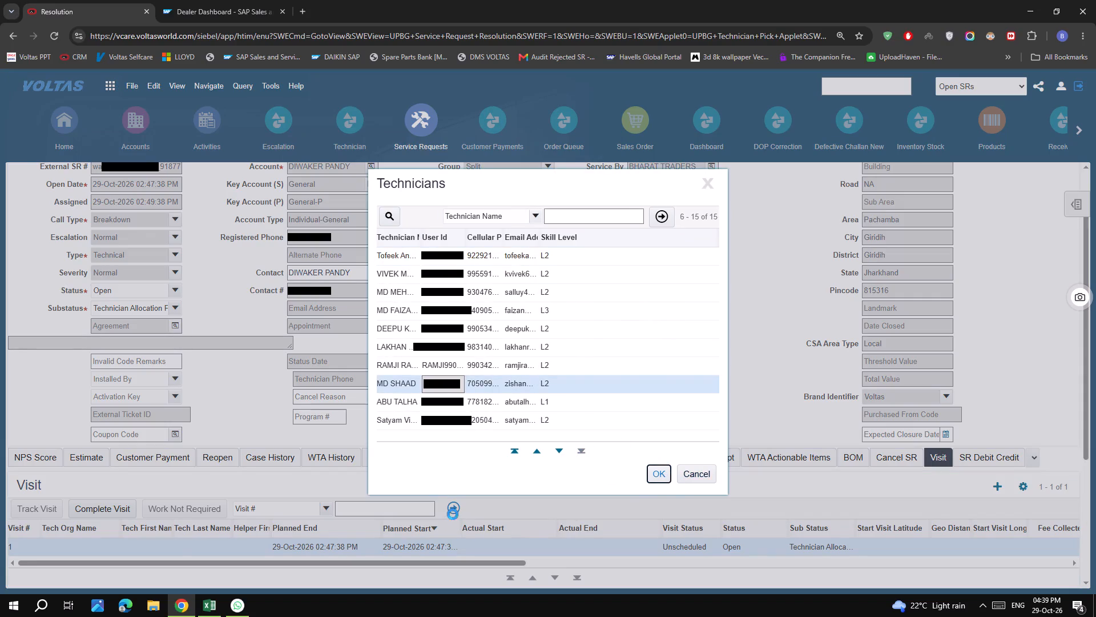
left_click(456, 506)
left_click(498, 508)
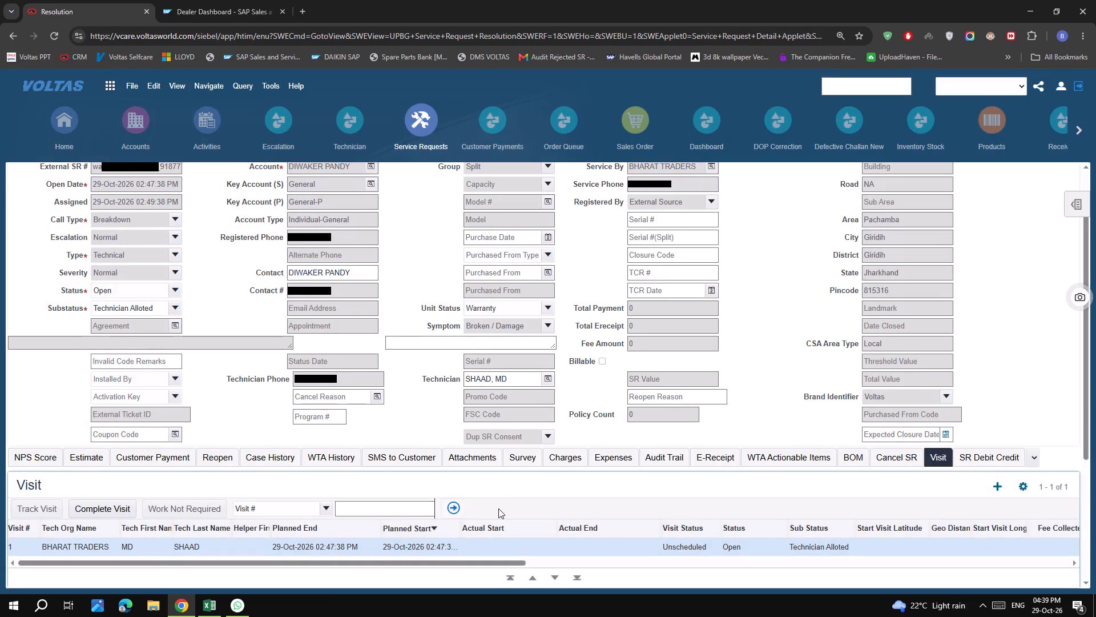
scroll(499, 508, "up", 6)
scroll(907, 410, "up", 4)
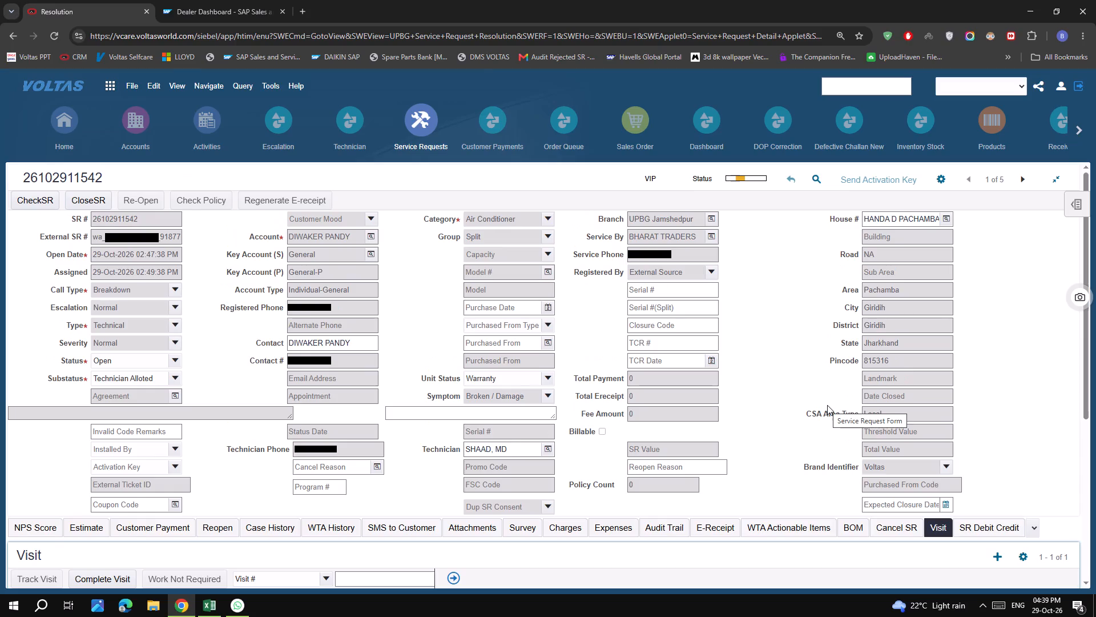
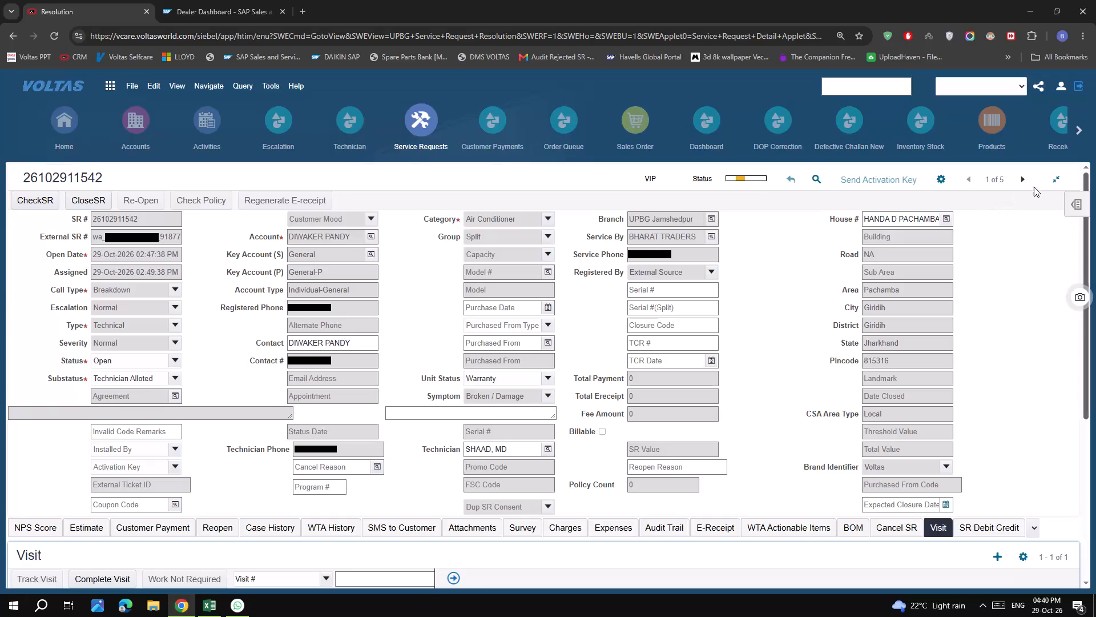
left_click(1020, 173)
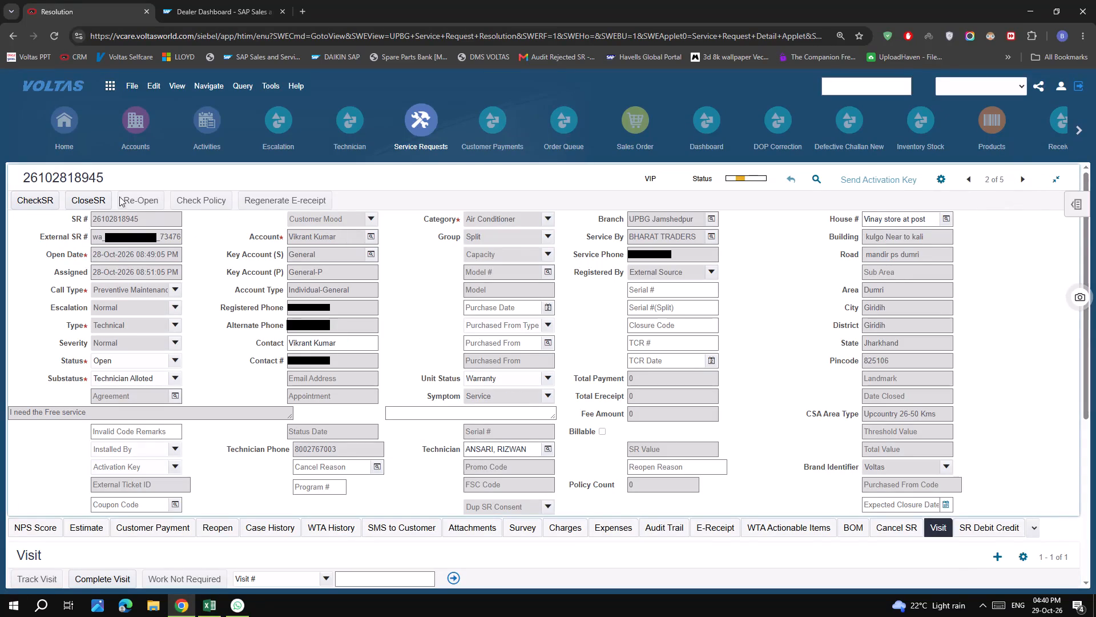
double_click(343, 315)
key("ctrl+c")
key("ctrl+c")
left_click(805, 181)
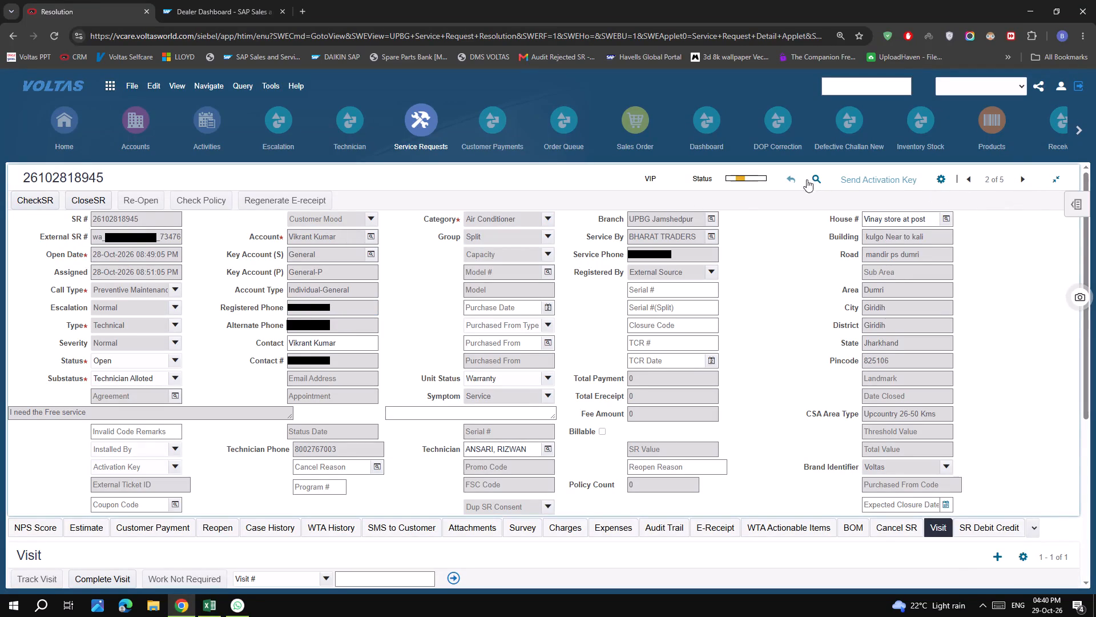
left_click(817, 177)
left_click(335, 311)
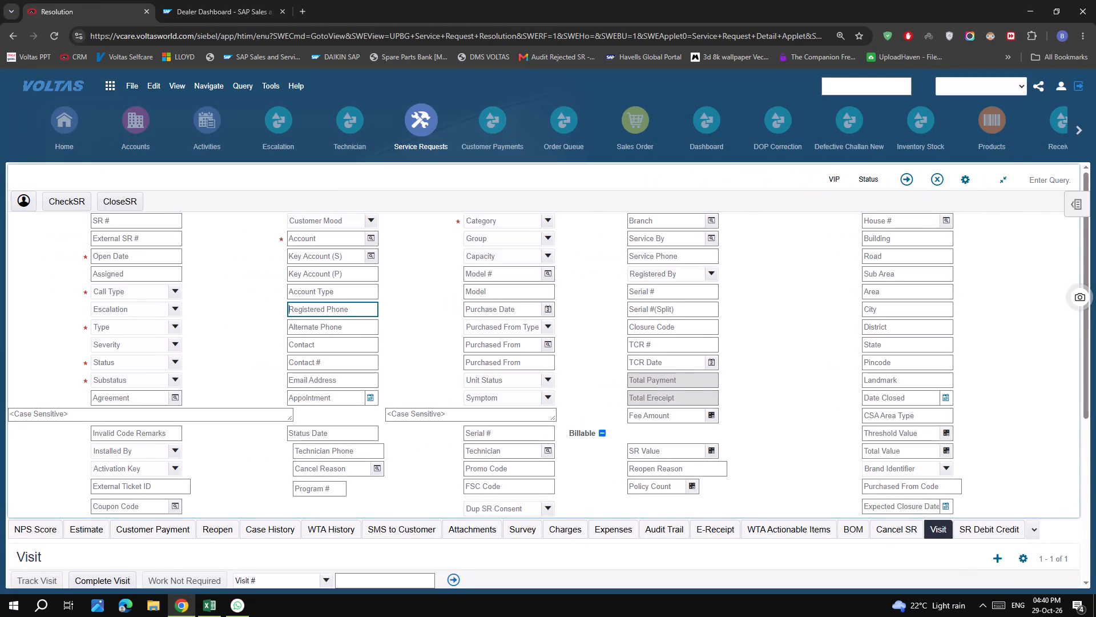
key("ctrl+v")
key("Return")
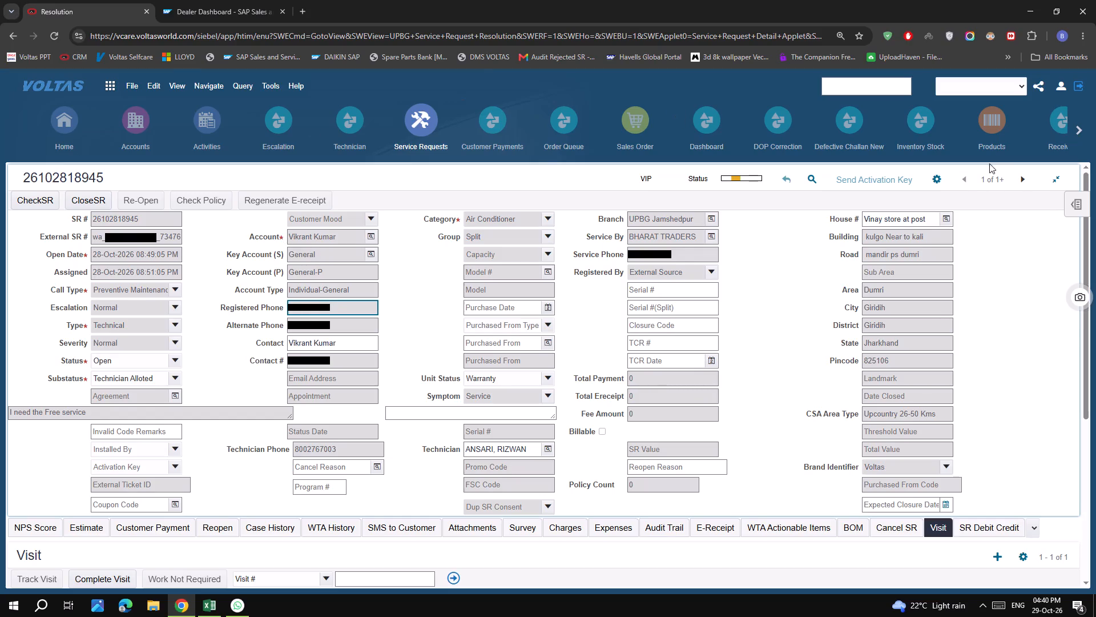
left_click(1030, 182)
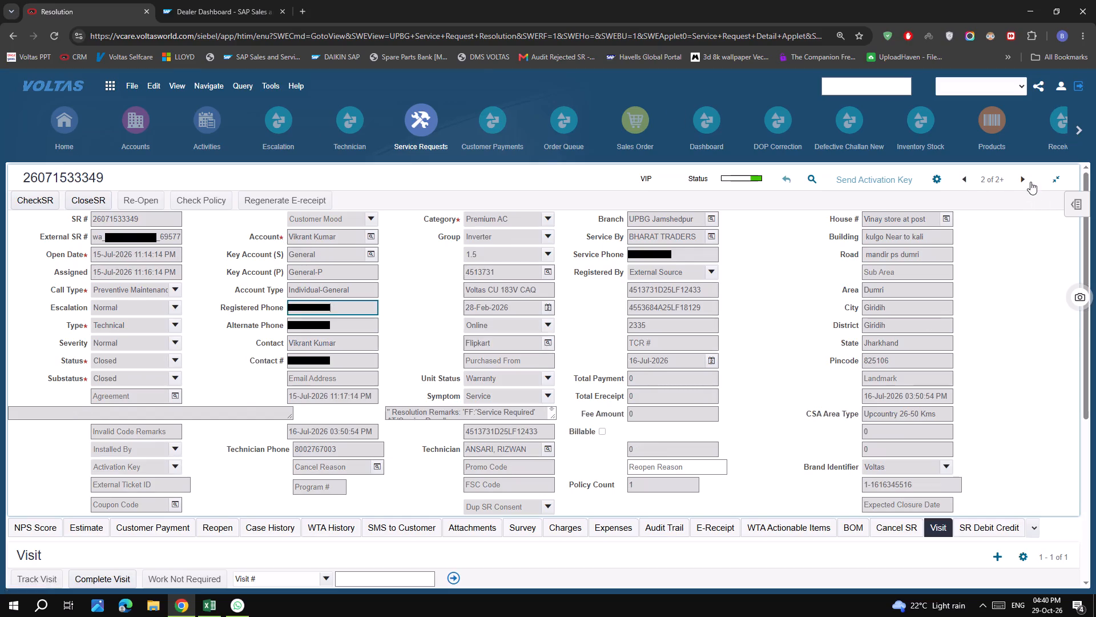
scroll(736, 315, "down", 6)
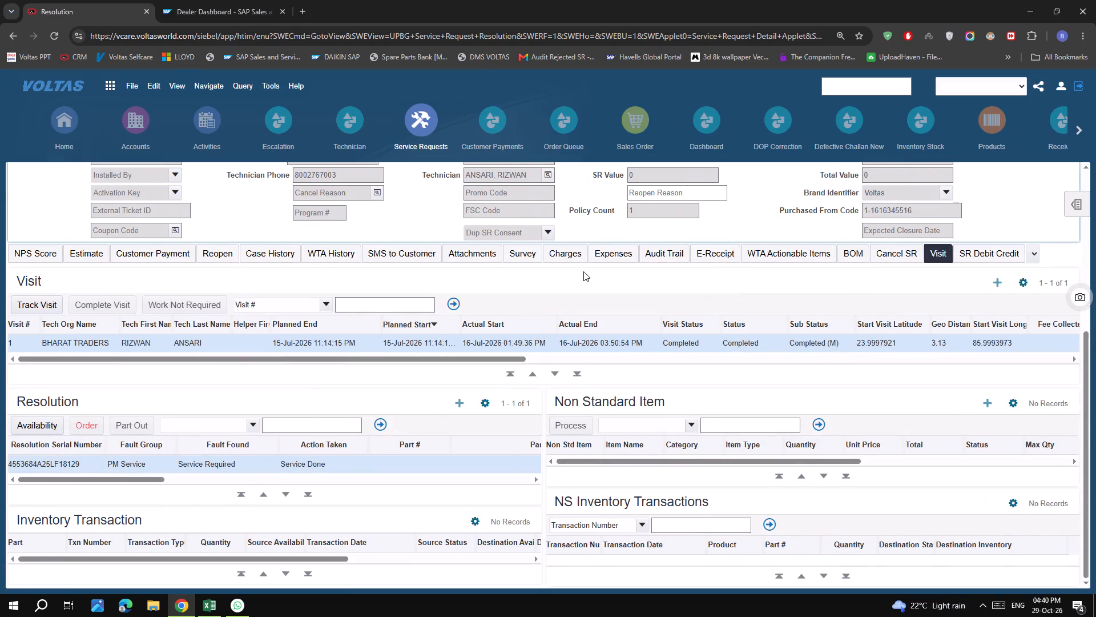
left_click(493, 257)
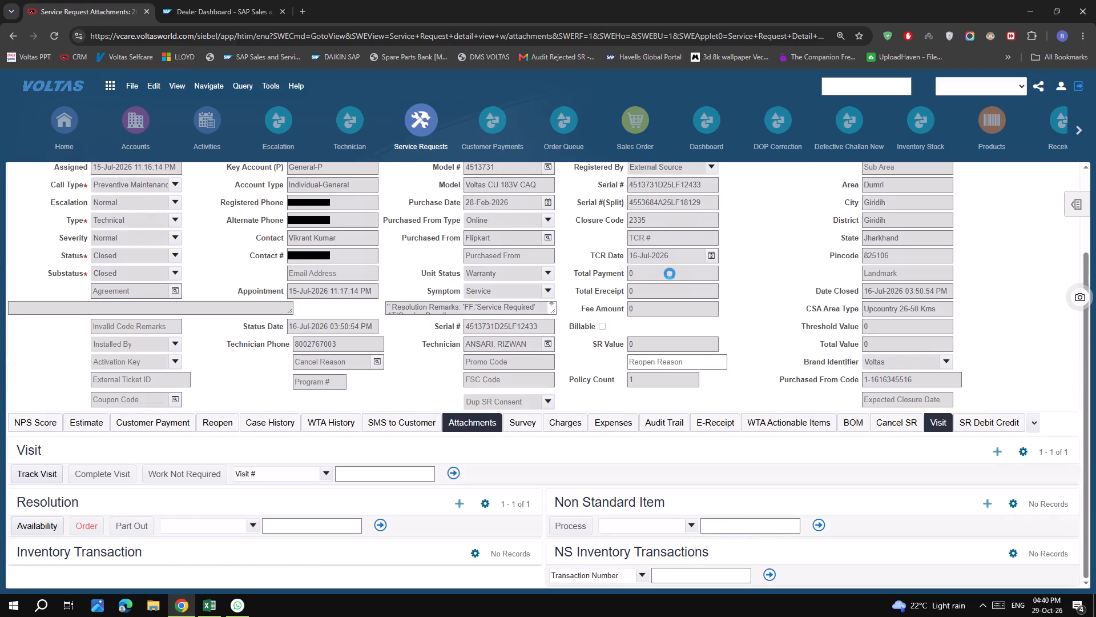
scroll(595, 470, "up", 8)
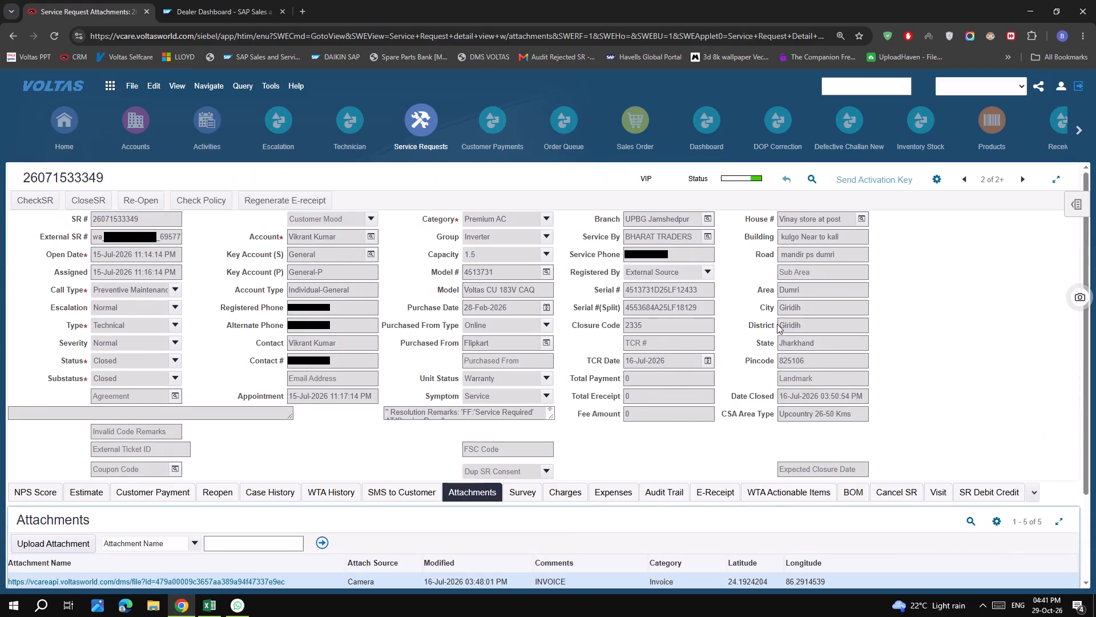
left_click(1025, 179)
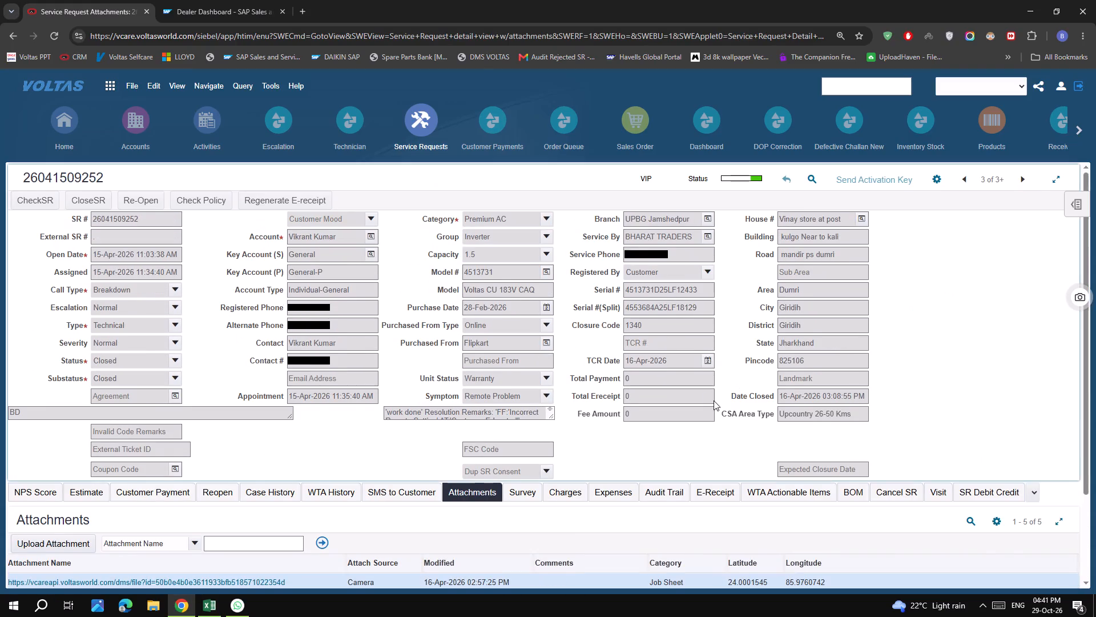
scroll(714, 400, "down", 6)
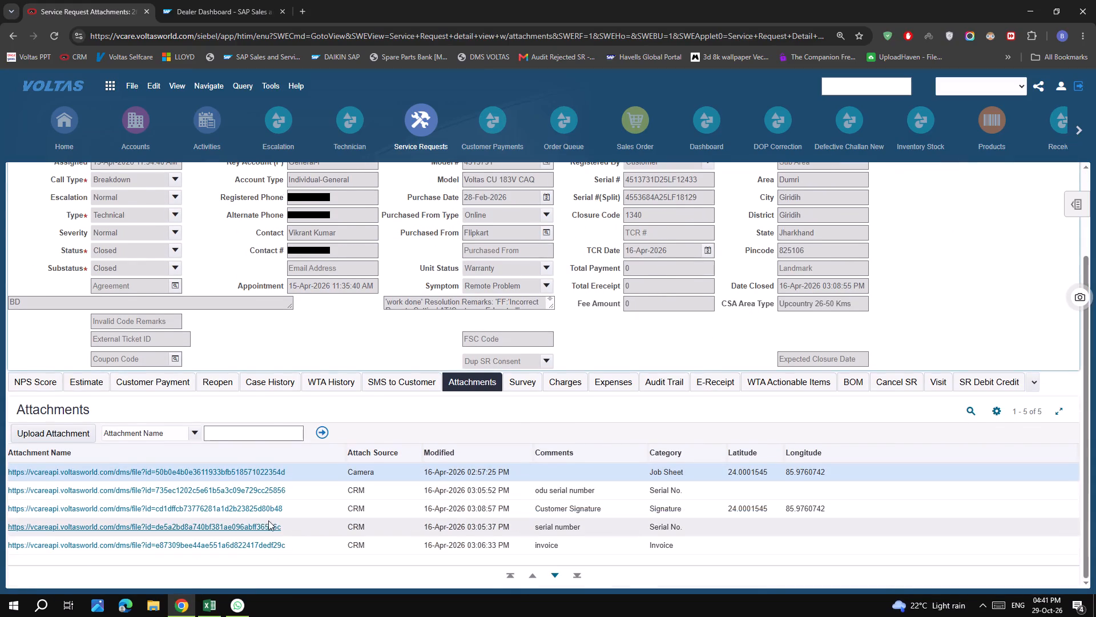
left_click(267, 526)
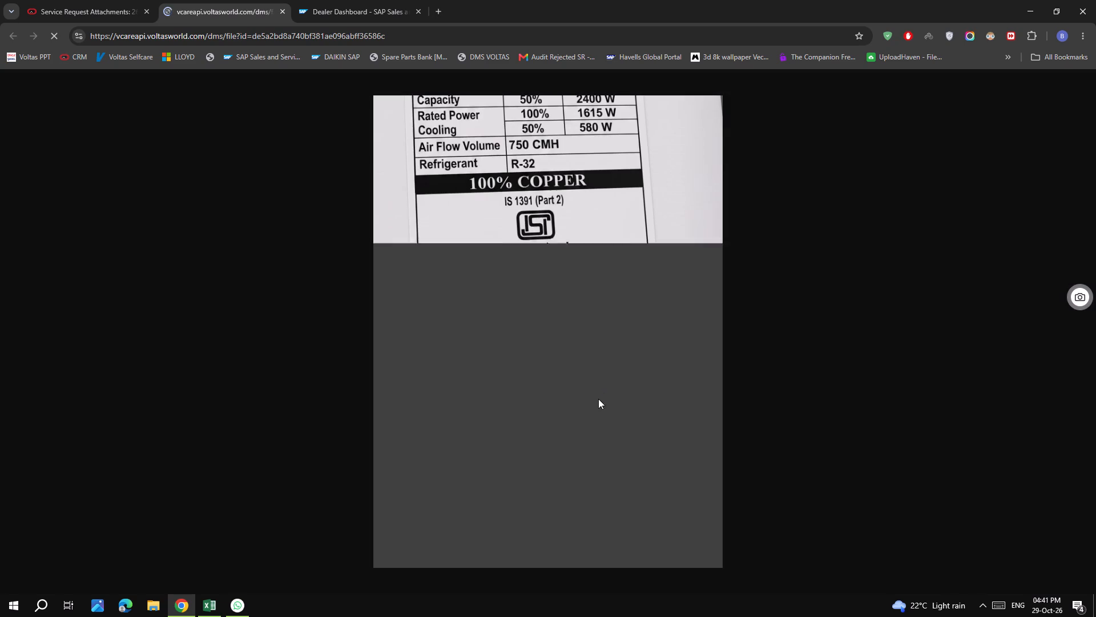
left_click(556, 416)
scroll(556, 416, "up", 5)
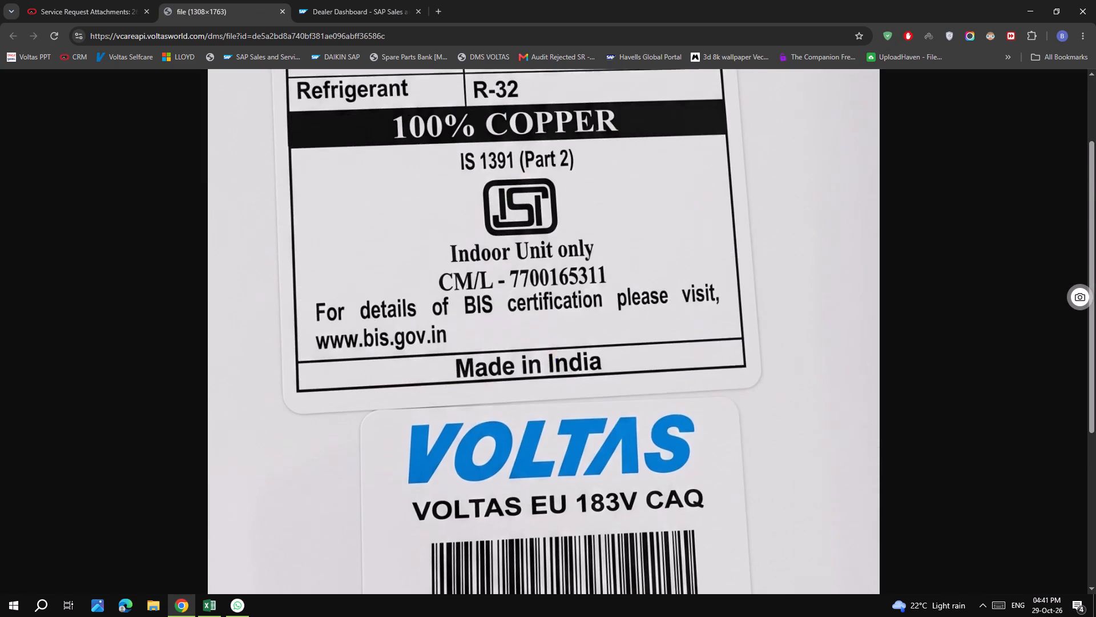
left_click(558, 412)
right_click(520, 286)
left_click(573, 319)
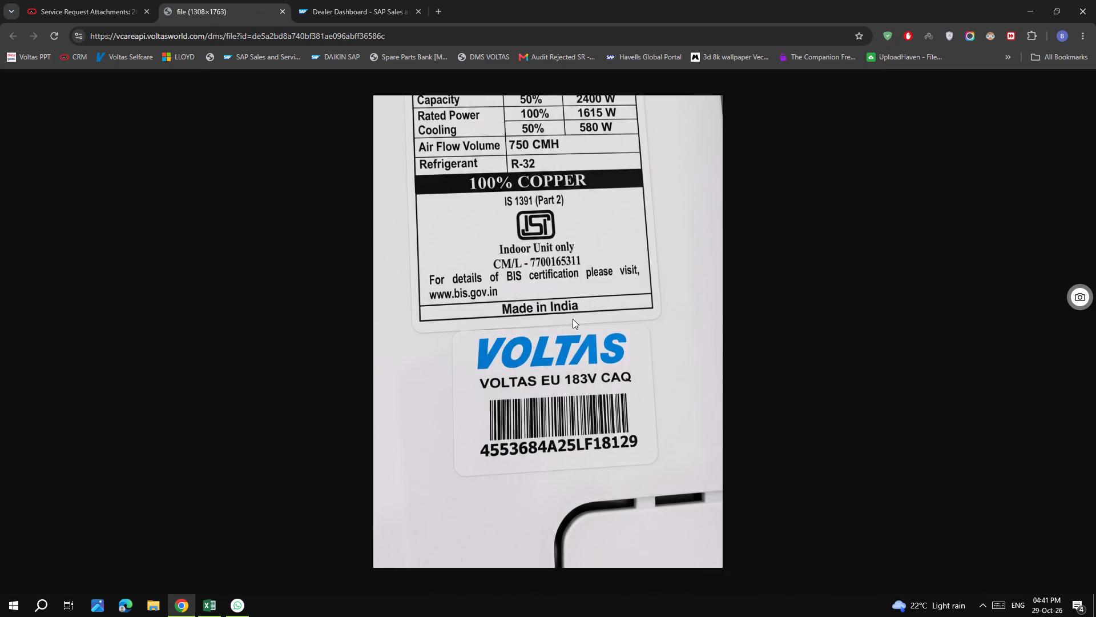
left_click(453, 415)
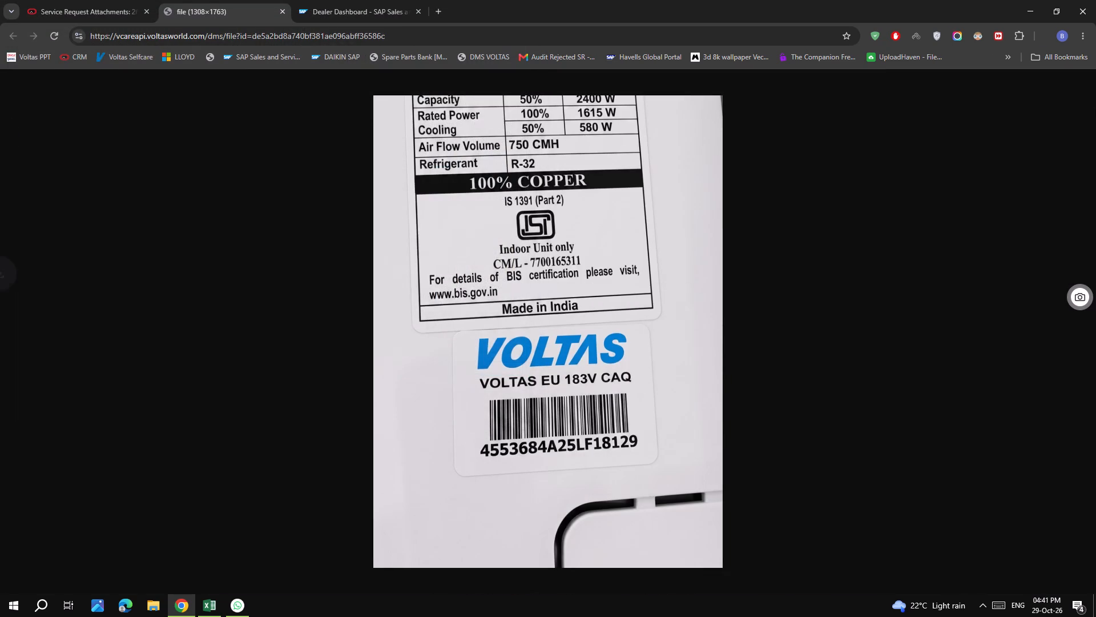
Minimize the browser window to reach the desktop.
left_click(1034, 12)
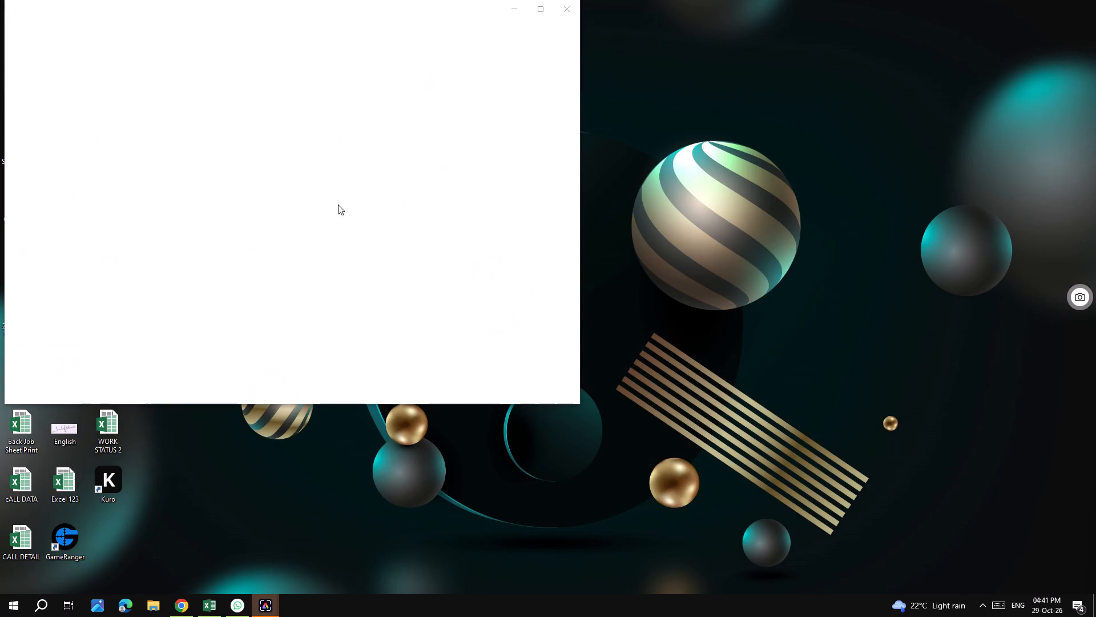
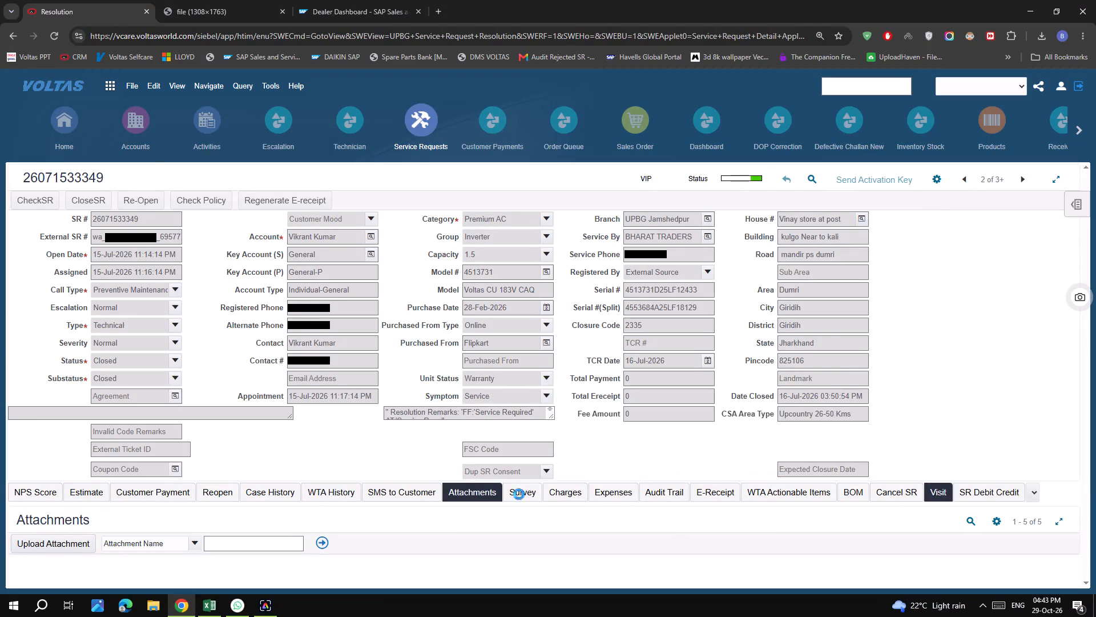
scroll(409, 494, "down", 4)
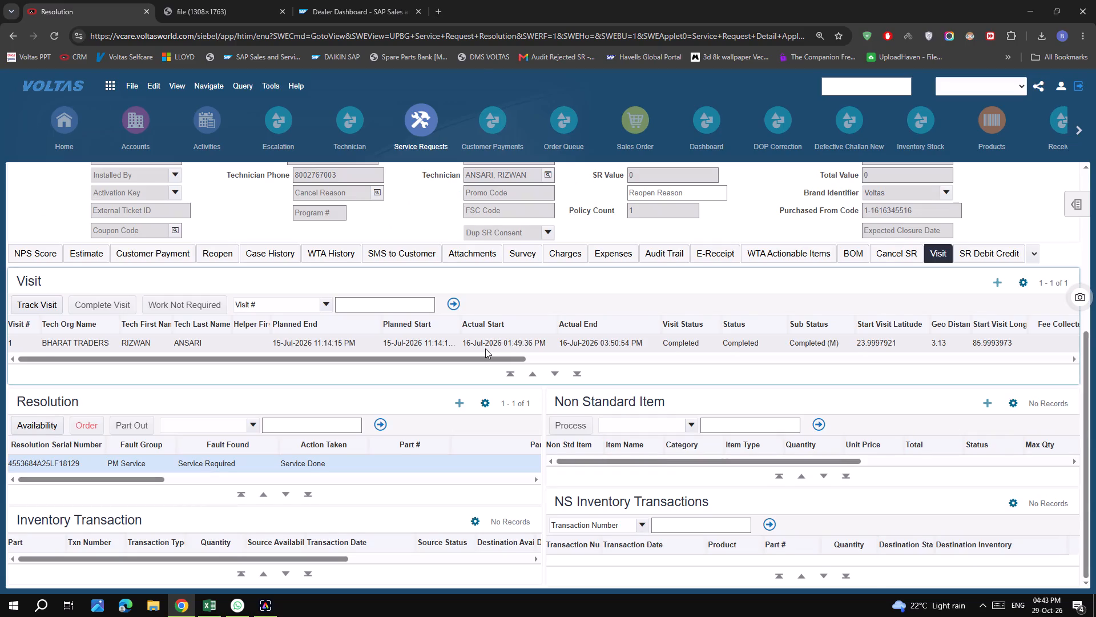
scroll(944, 216, "up", 7)
left_click(961, 175)
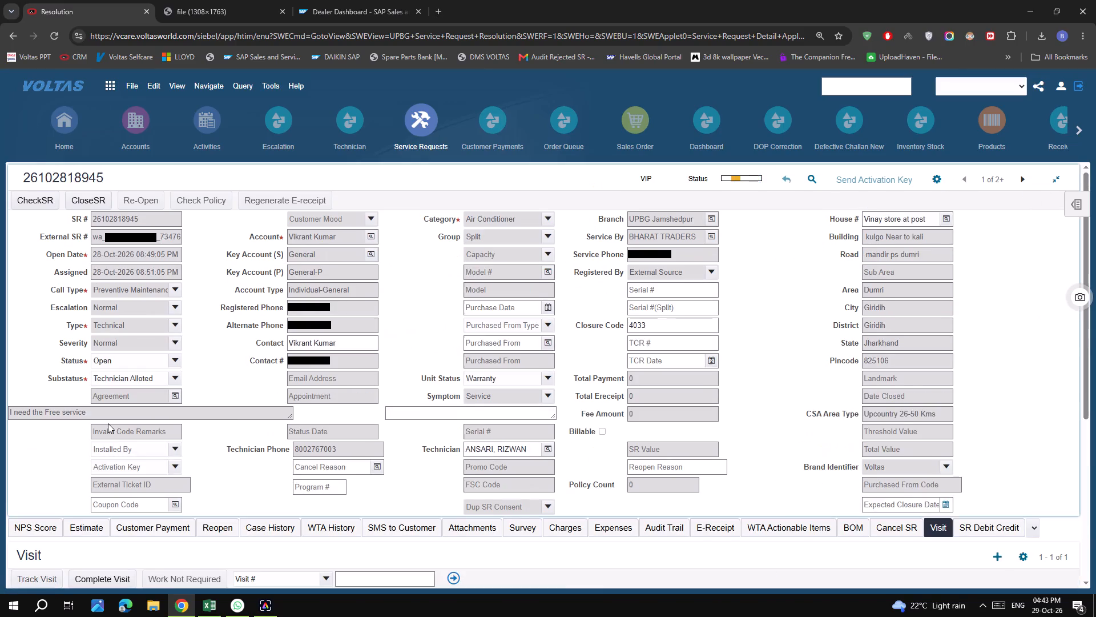
scroll(138, 420, "down", 6)
left_click(148, 346)
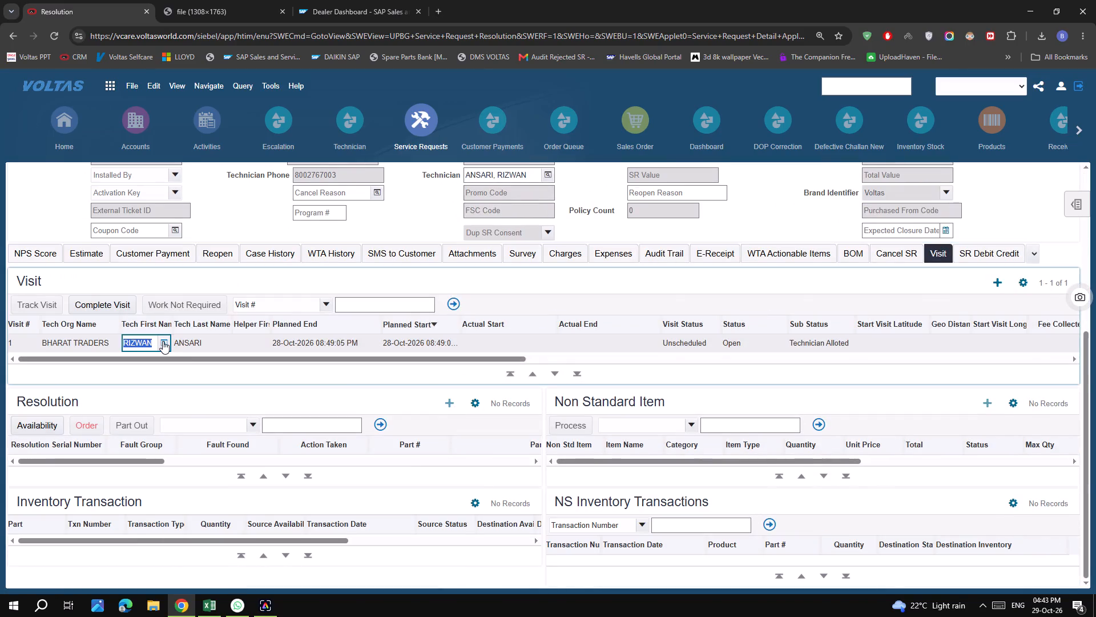
left_click(163, 341)
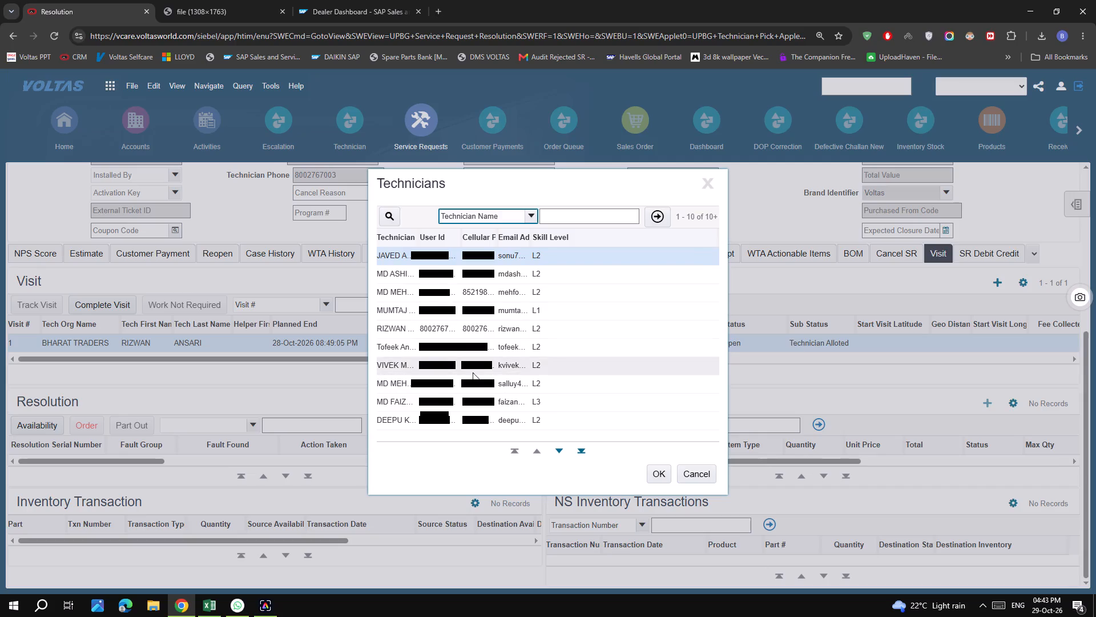
left_click(575, 451)
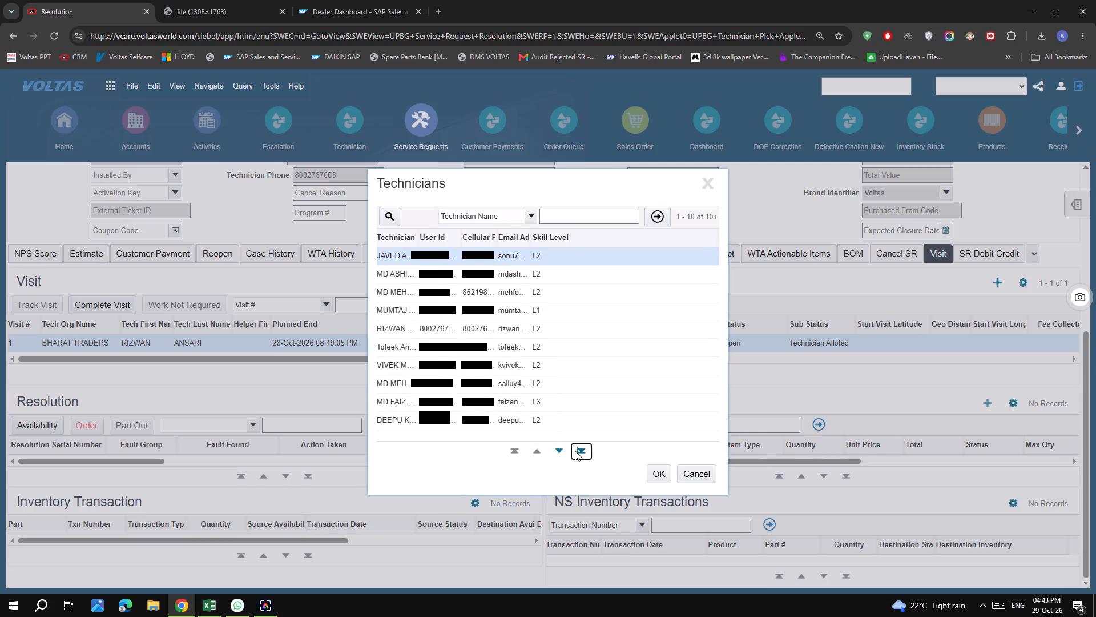
left_click(430, 340)
left_click(664, 475)
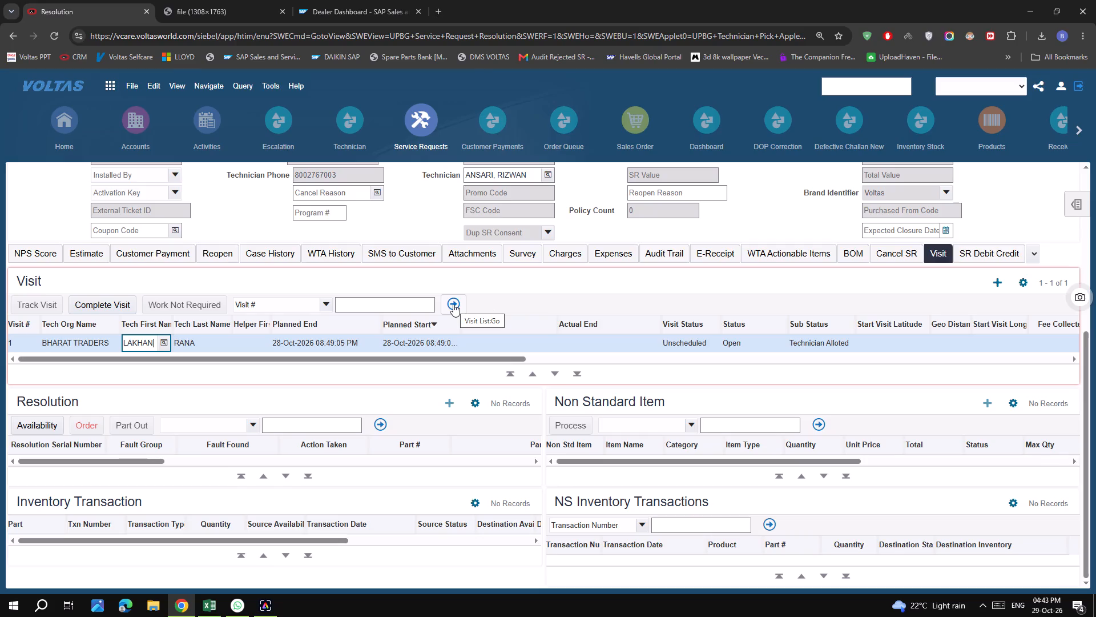
left_click(454, 303)
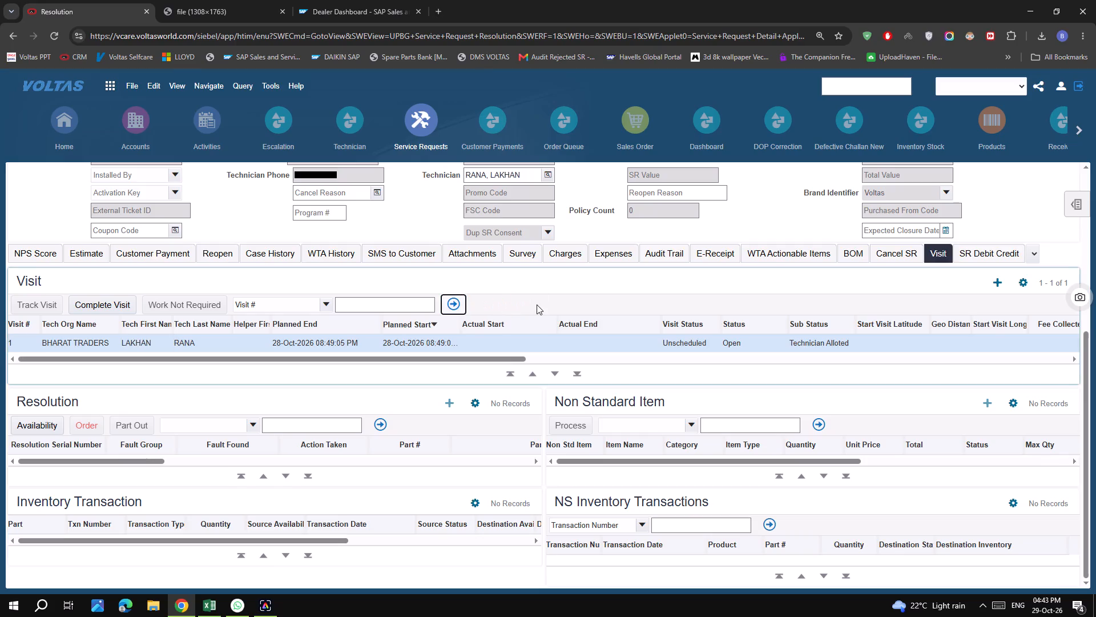
left_click(537, 305)
scroll(1001, 274, "up", 6)
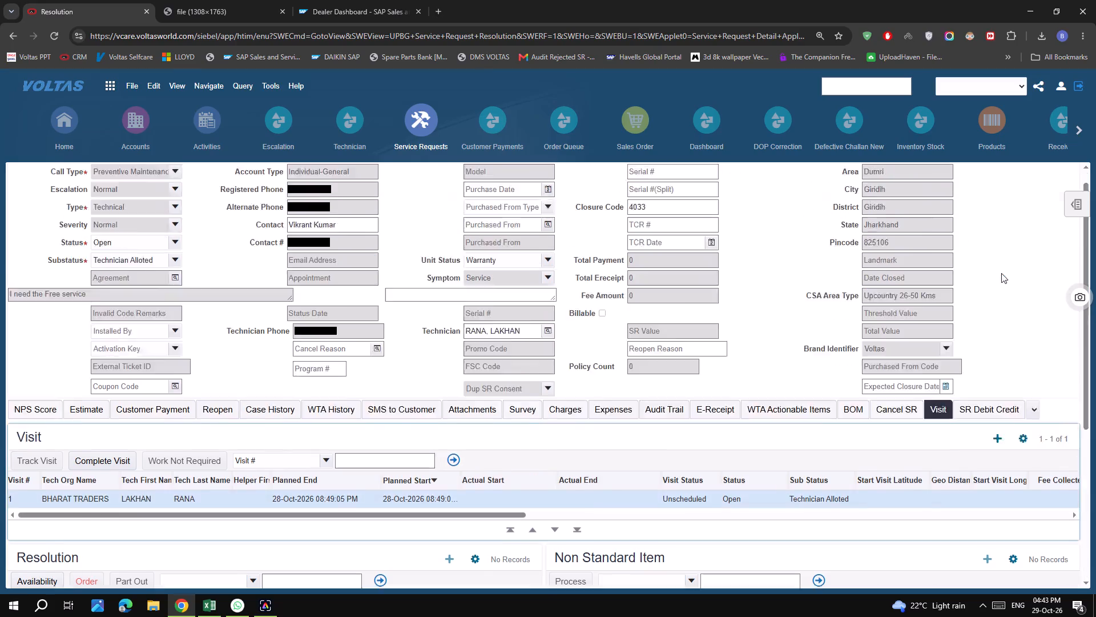
scroll(1021, 203, "up", 2)
left_click(1026, 178)
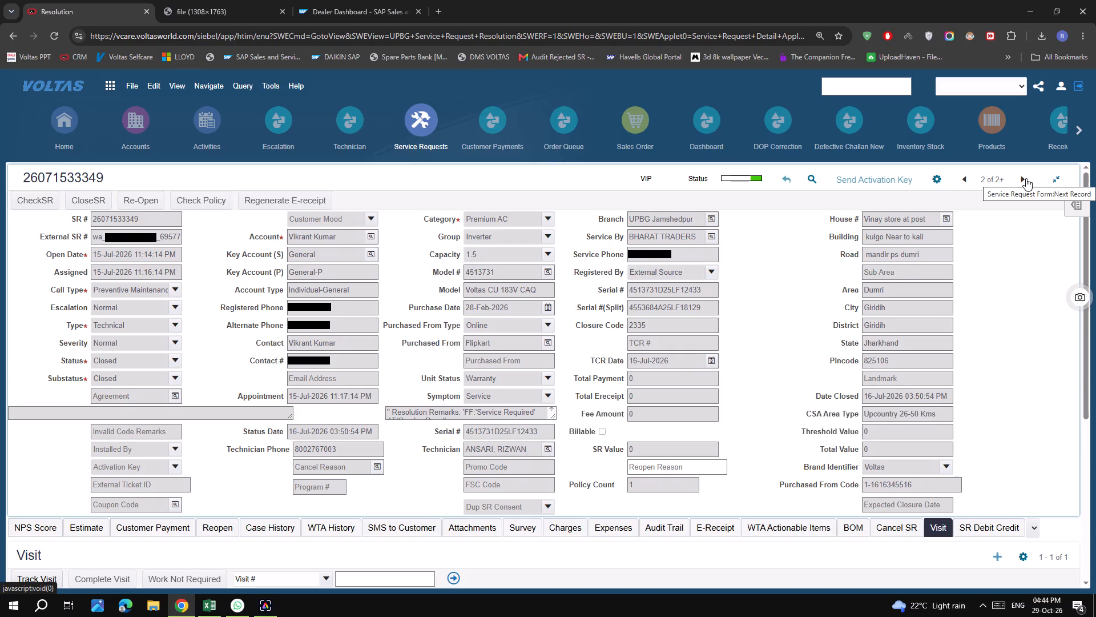
scroll(562, 323, "down", 6)
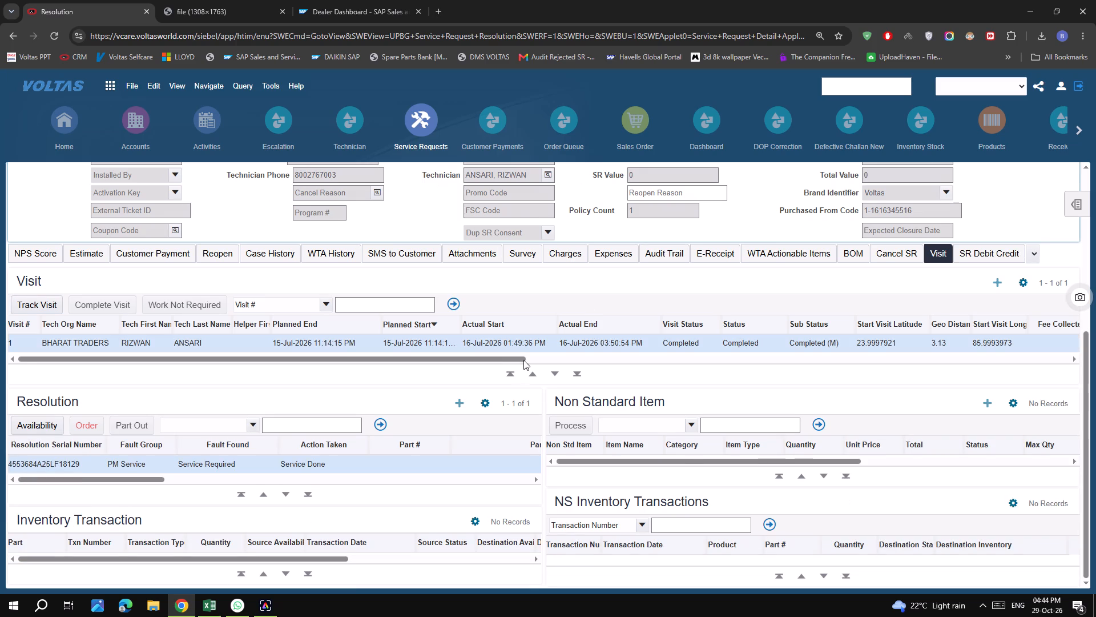
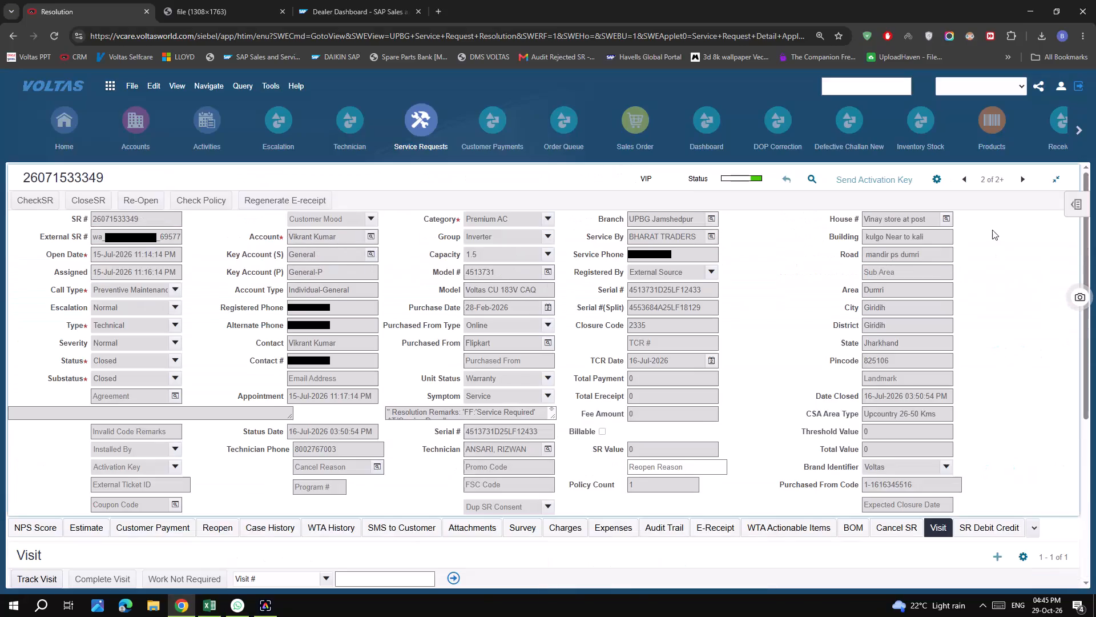
left_click(946, 171)
left_click(964, 181)
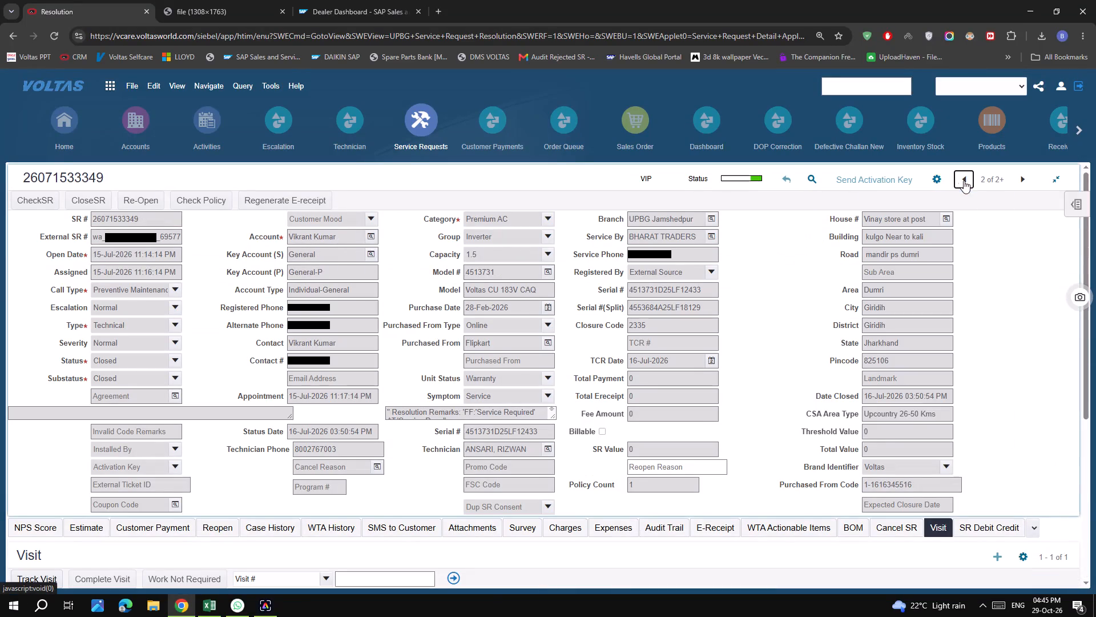
left_click(56, 33)
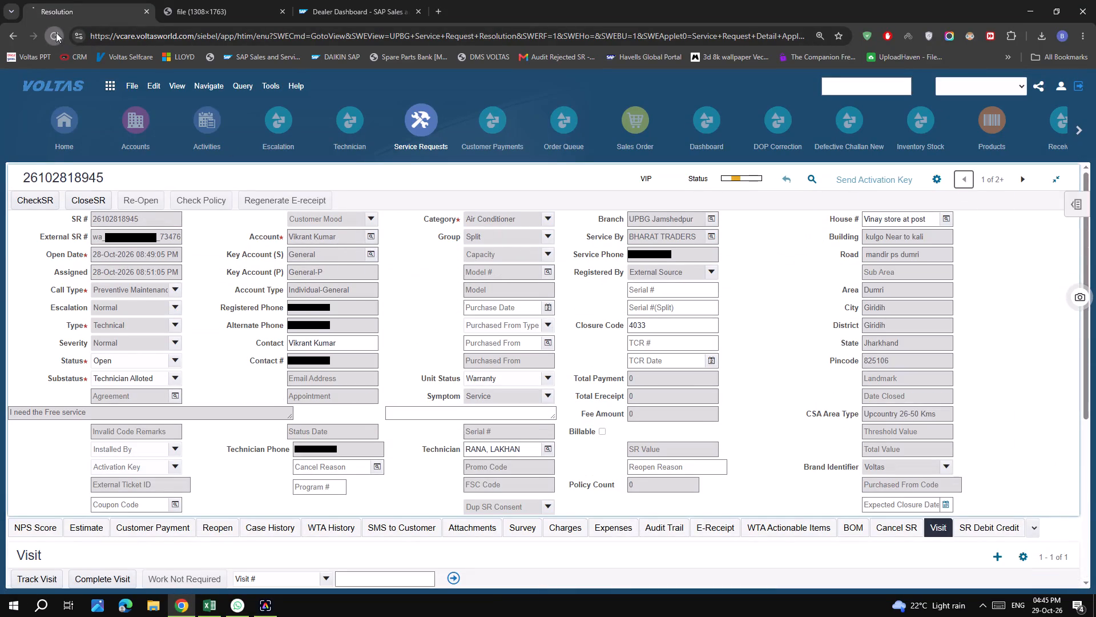
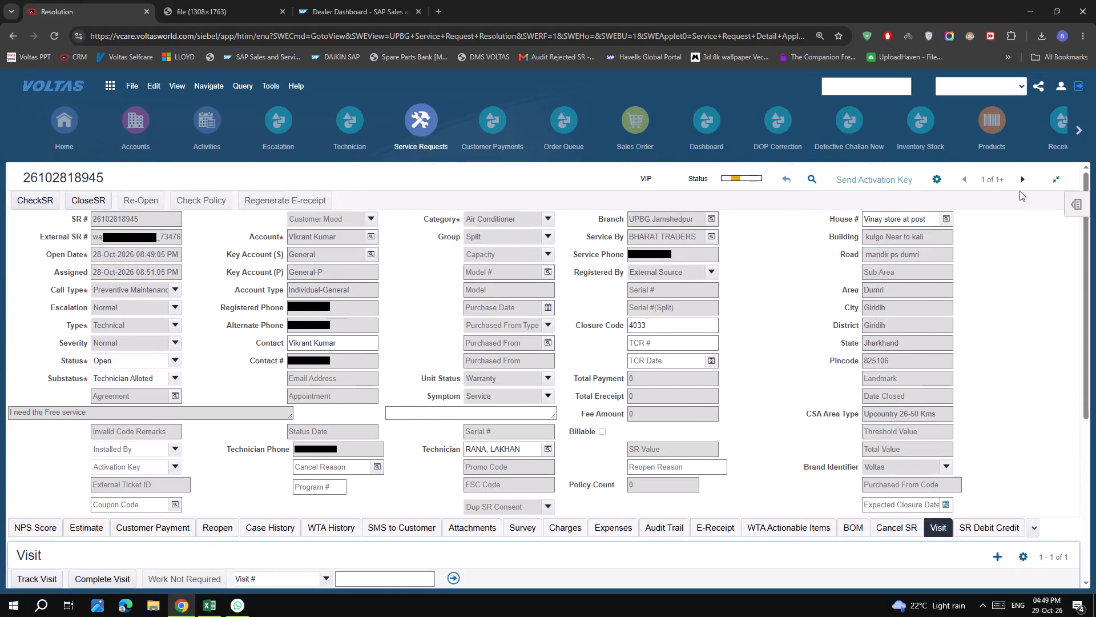
left_click(1022, 179)
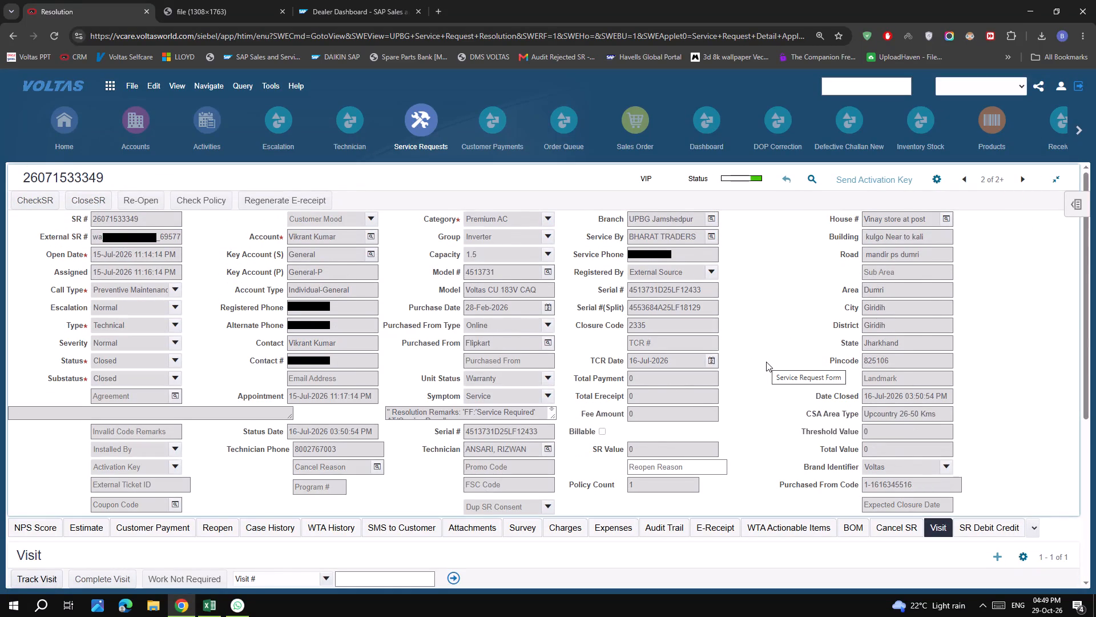
scroll(502, 451, "down", 6)
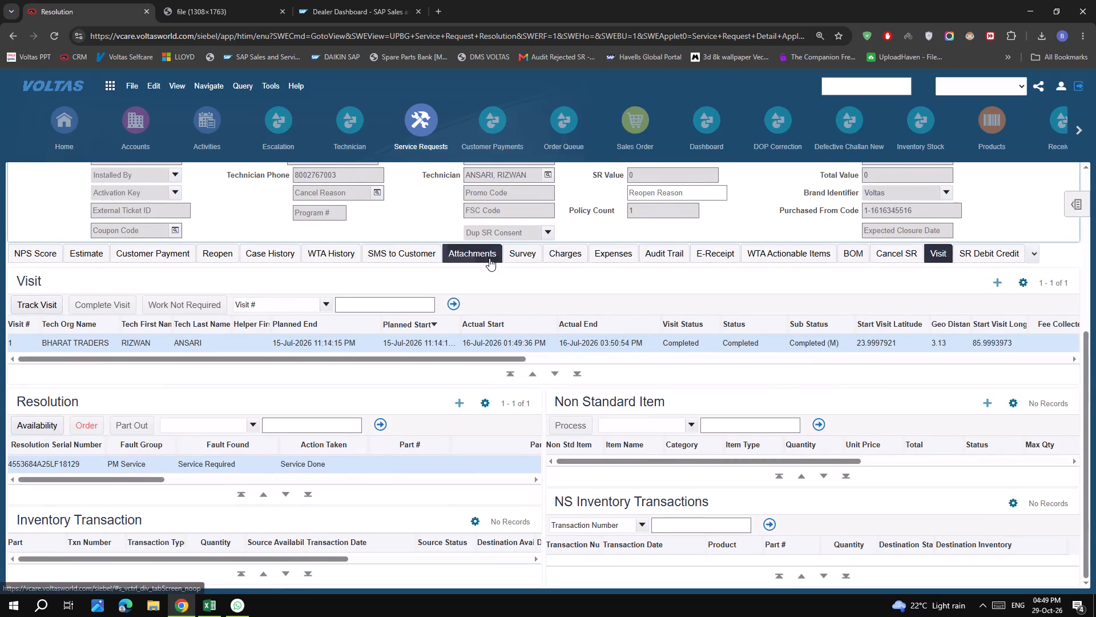
left_click(489, 258)
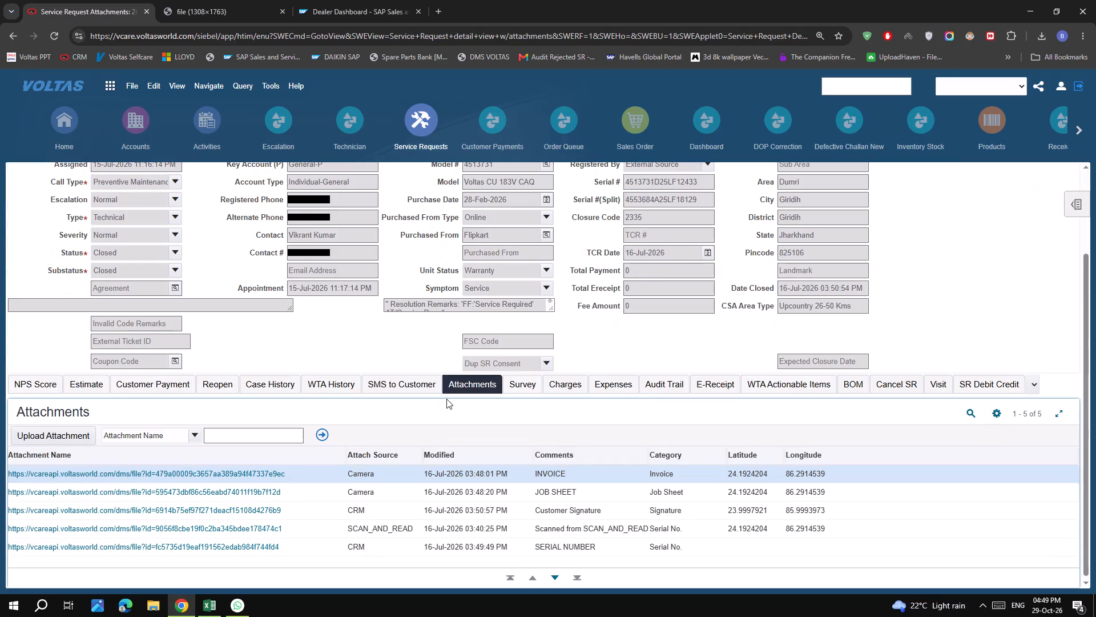
Open the SCAN_AND_READ serial-number attachment, examine the unit's barcode label up close, and close the image.
left_click(235, 528)
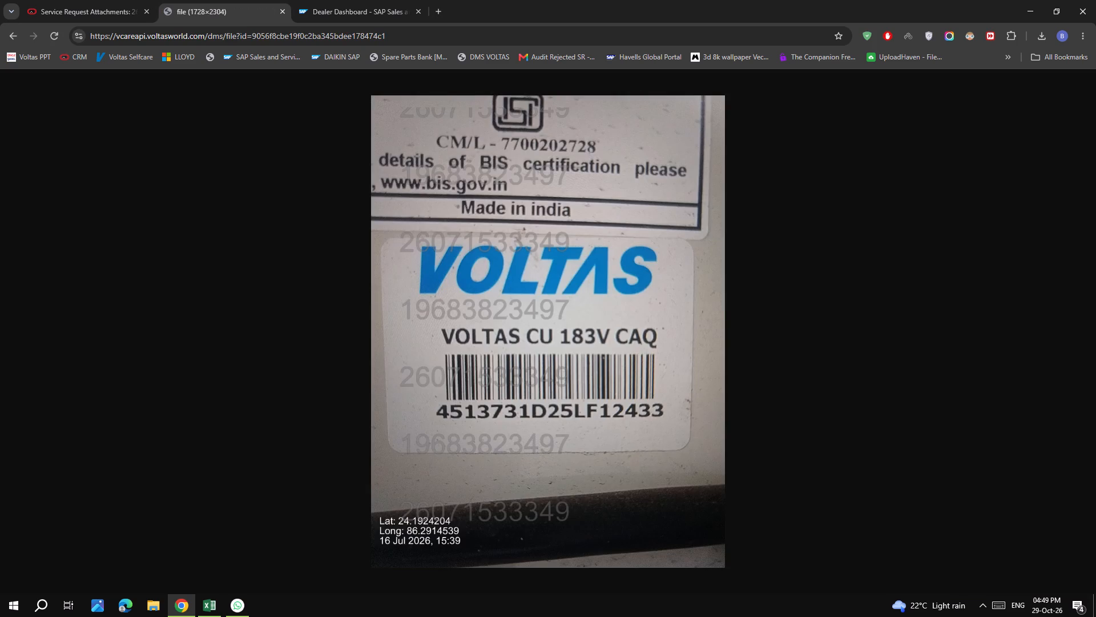
left_click(553, 371)
scroll(546, 372, "up", 14)
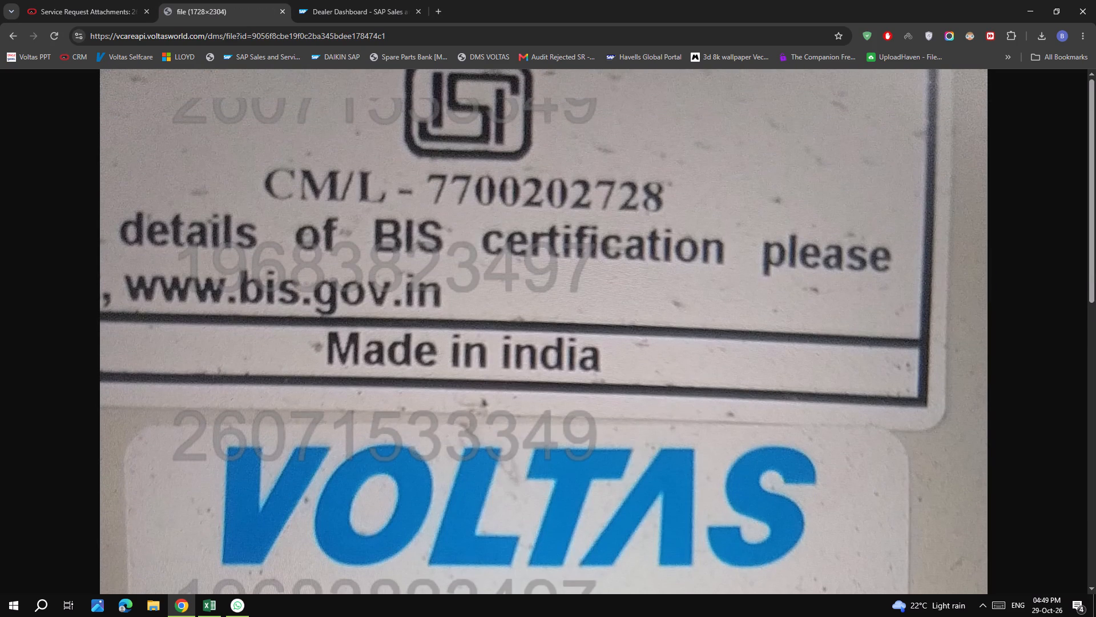
left_click(546, 372)
left_click(546, 372)
scroll(546, 372, "up", 6)
left_click(546, 372)
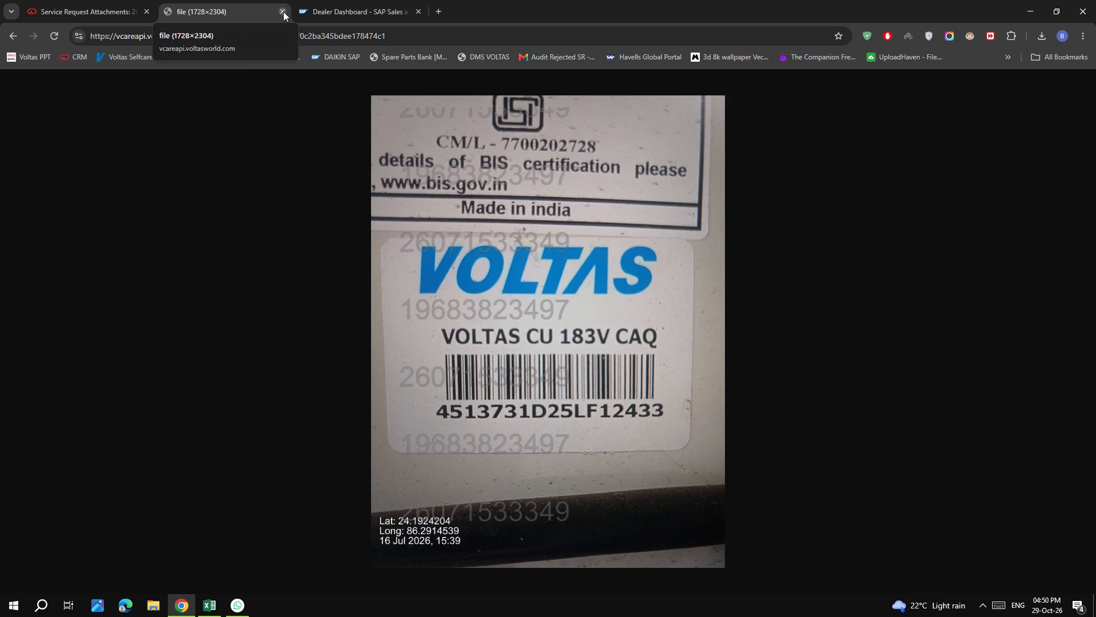
left_click(283, 11)
scroll(745, 348, "up", 6)
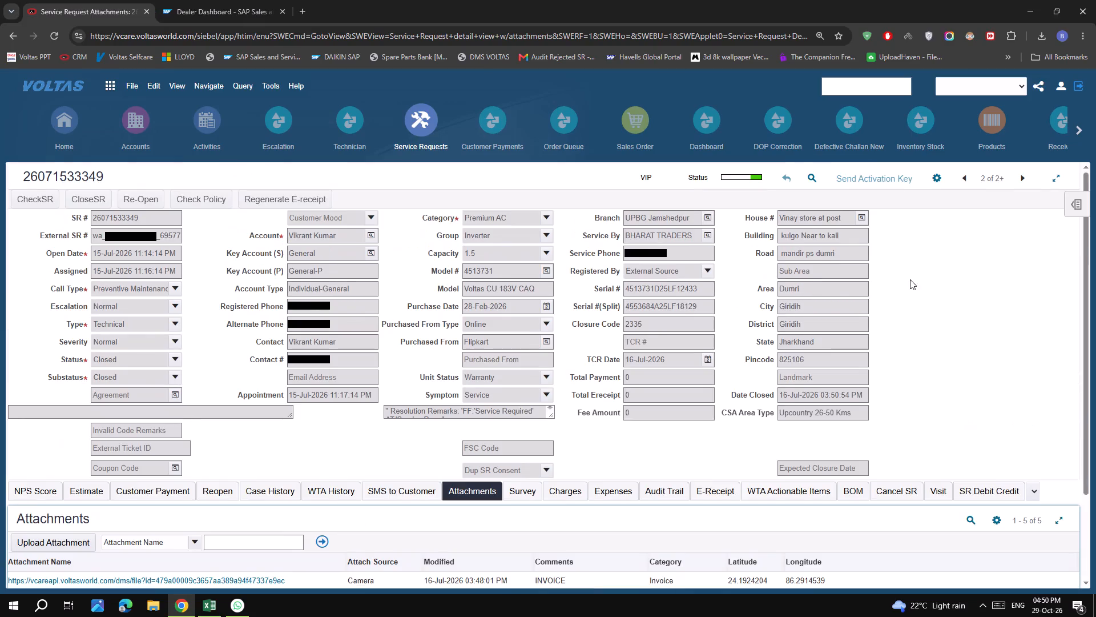
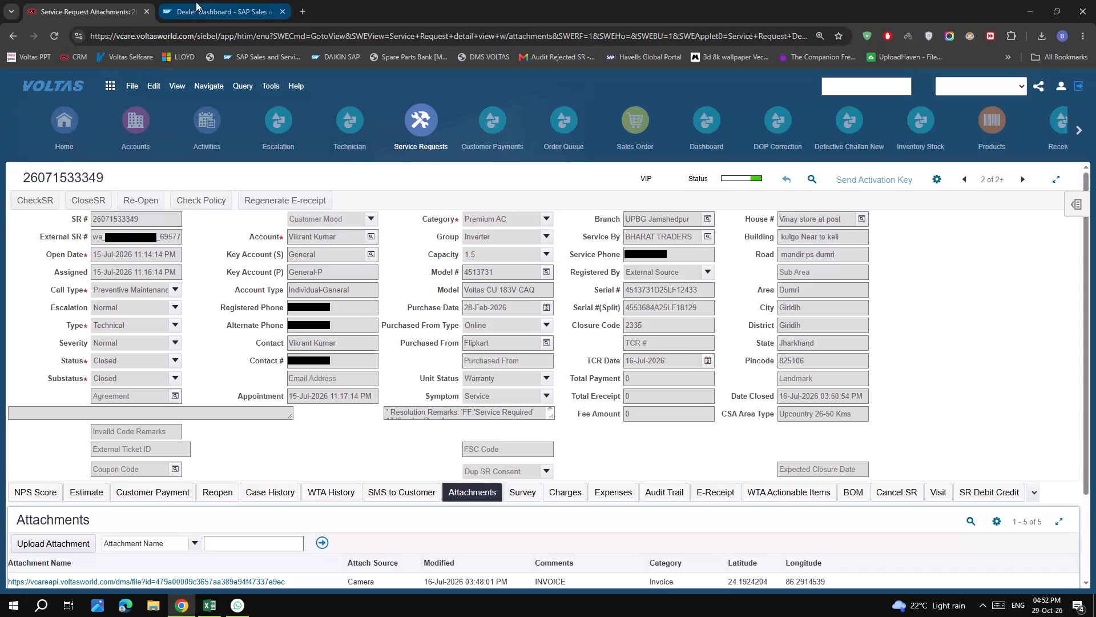
Switch to the Daikin Dealer Dashboard and reload it to check for open cases.
left_click(213, 15)
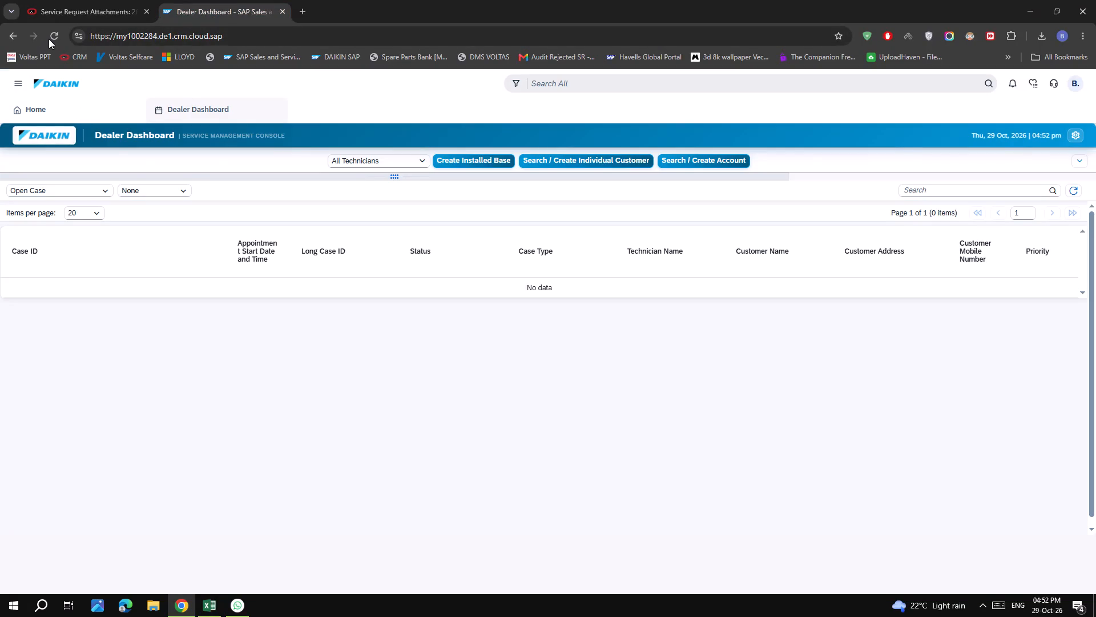
left_click(49, 39)
left_click(66, 5)
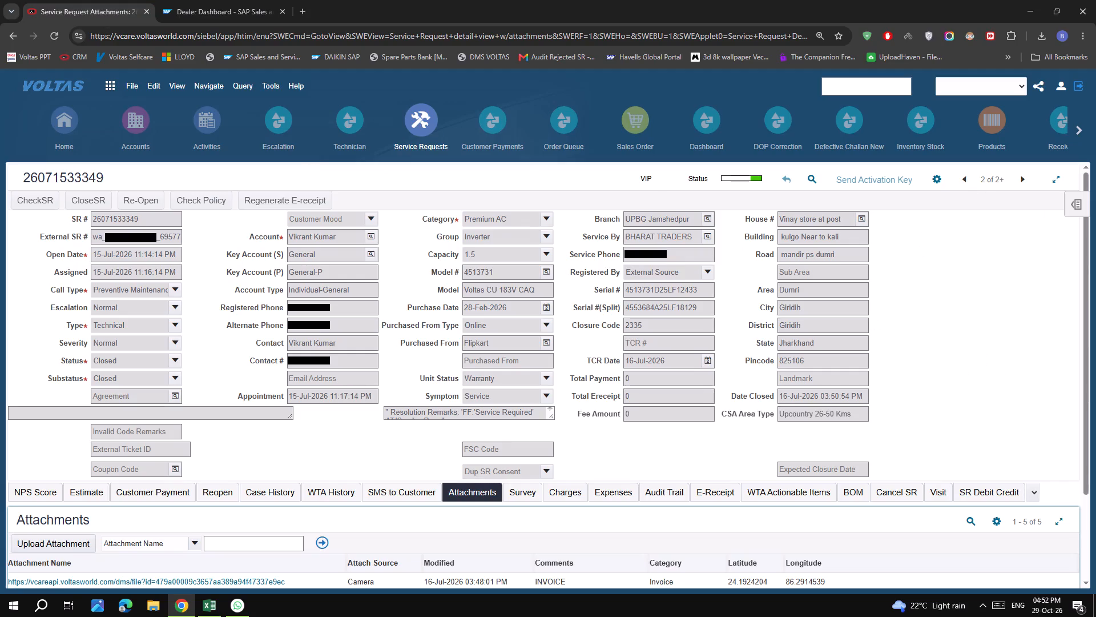
left_click(970, 181)
left_click(929, 263)
scroll(929, 263, "up", 6)
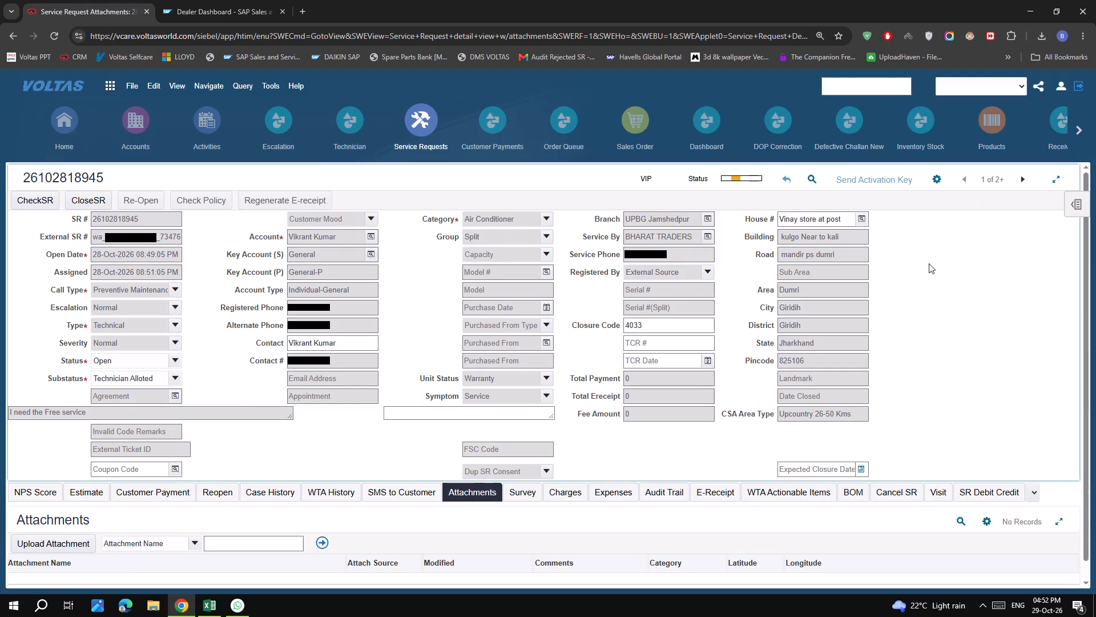
Show the list of all service requests, sort it by SR # in descending order, and look through the latest requests.
left_click(422, 123)
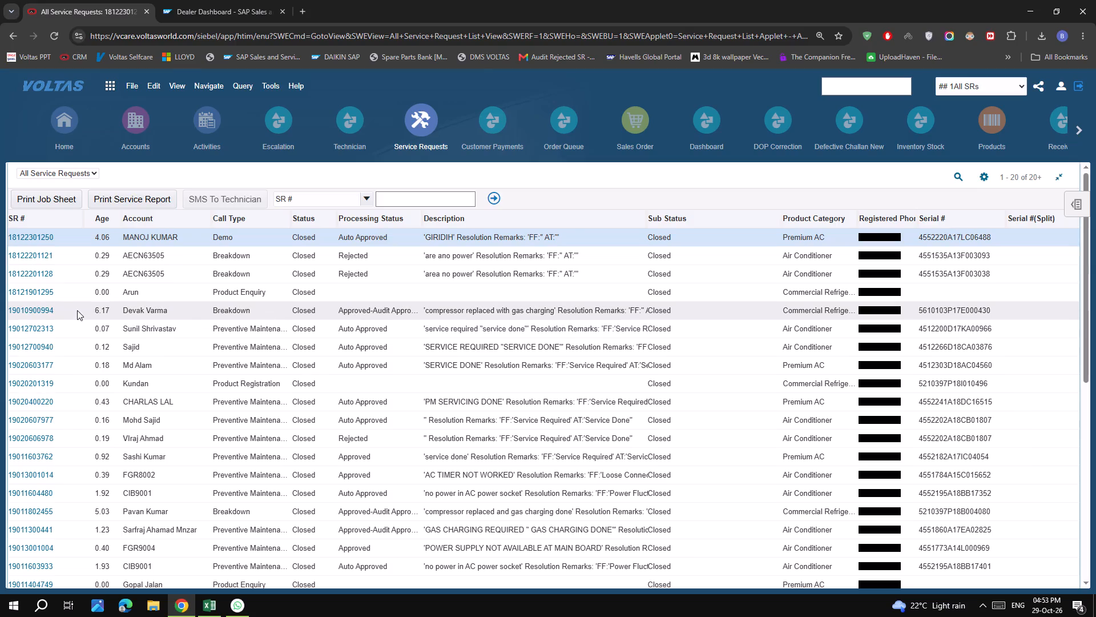
left_click(31, 215)
left_click(55, 219)
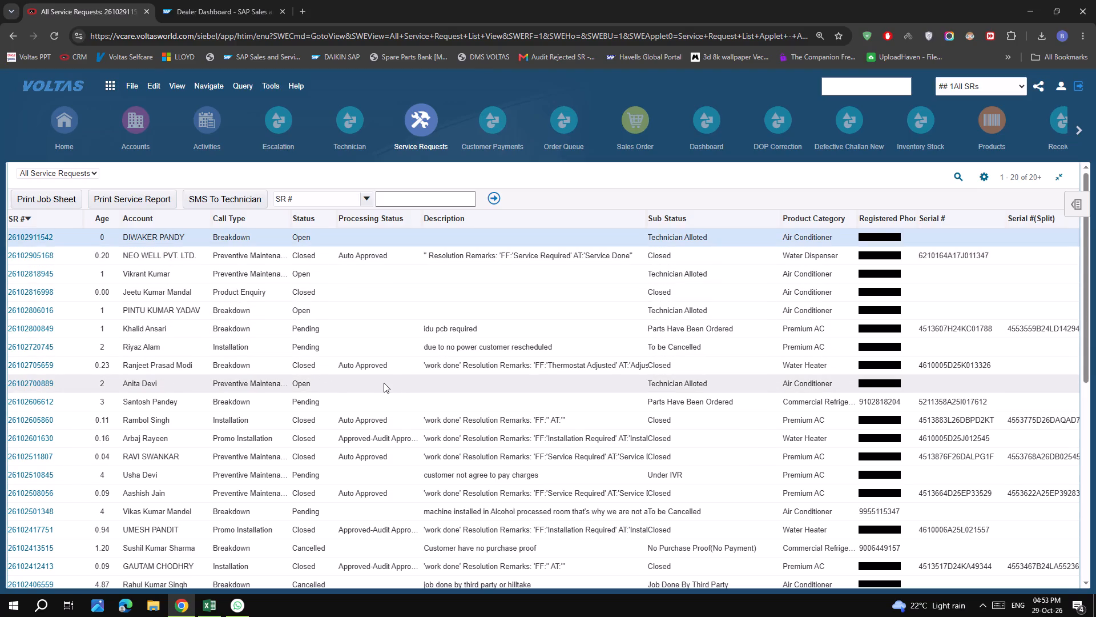
scroll(384, 383, "down", 3)
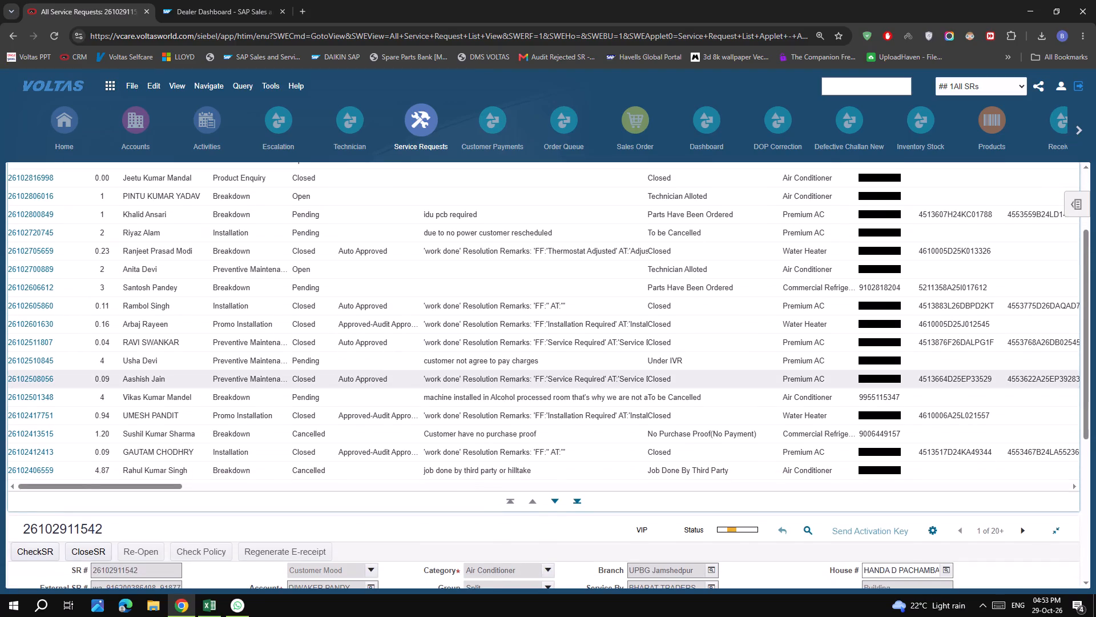
scroll(362, 402, "up", 12)
Restrict the service request list to the predefined query Open SRs.
left_click(964, 92)
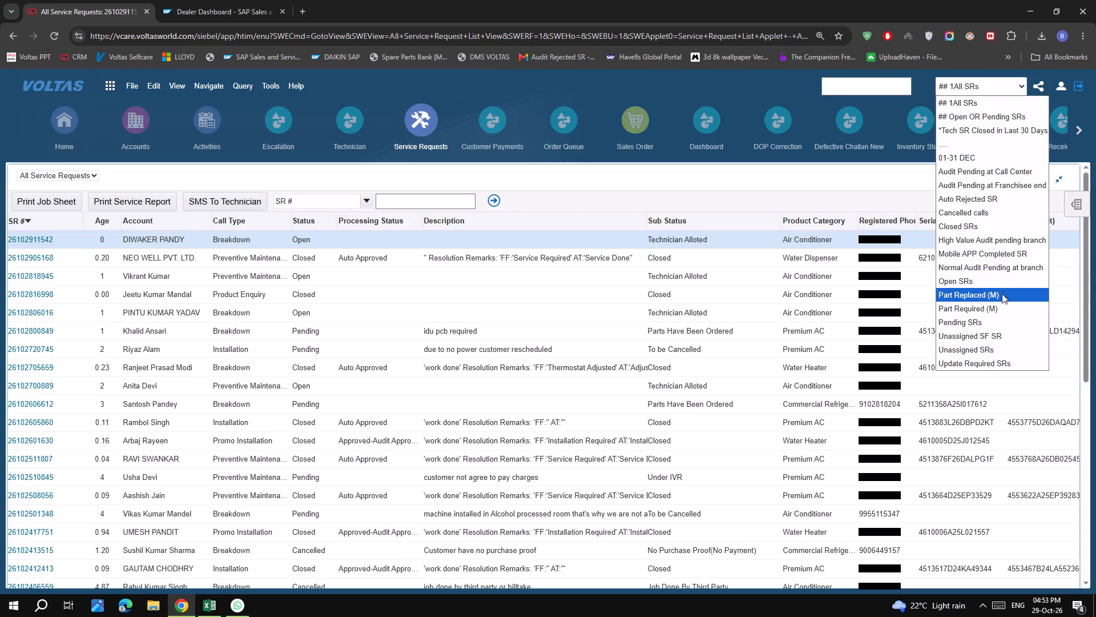
left_click(996, 283)
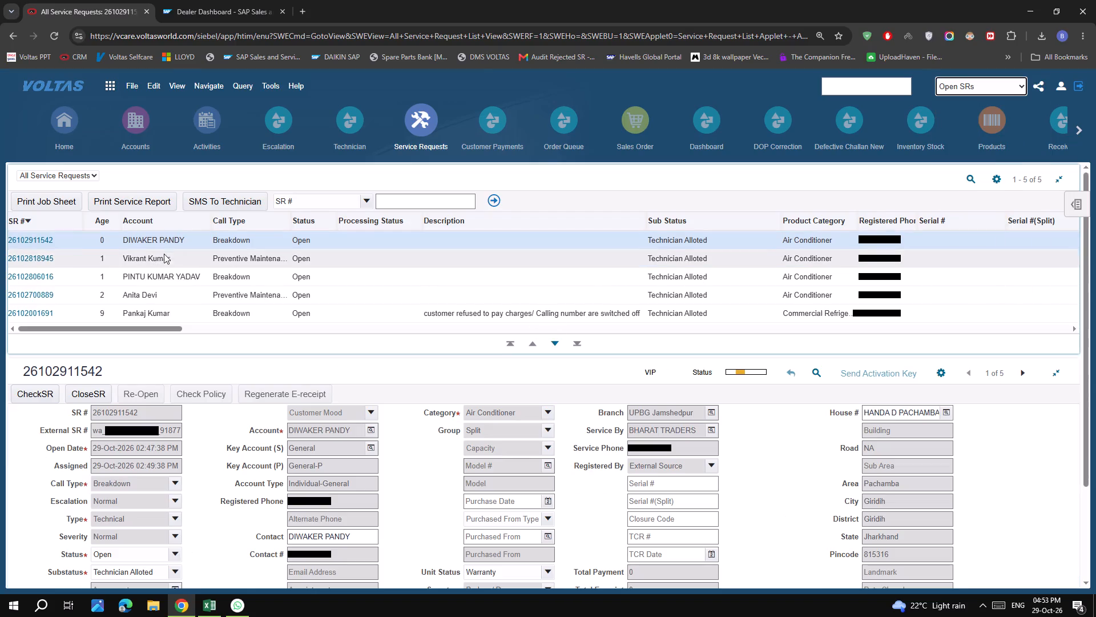
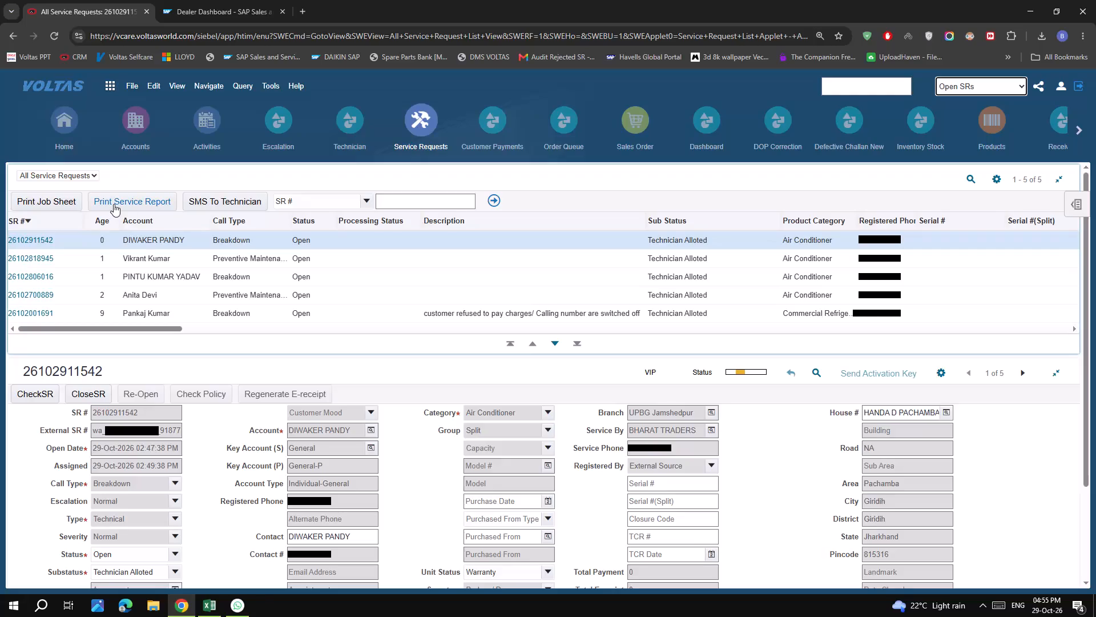
scroll(114, 204, "up", 1)
left_click(41, 255)
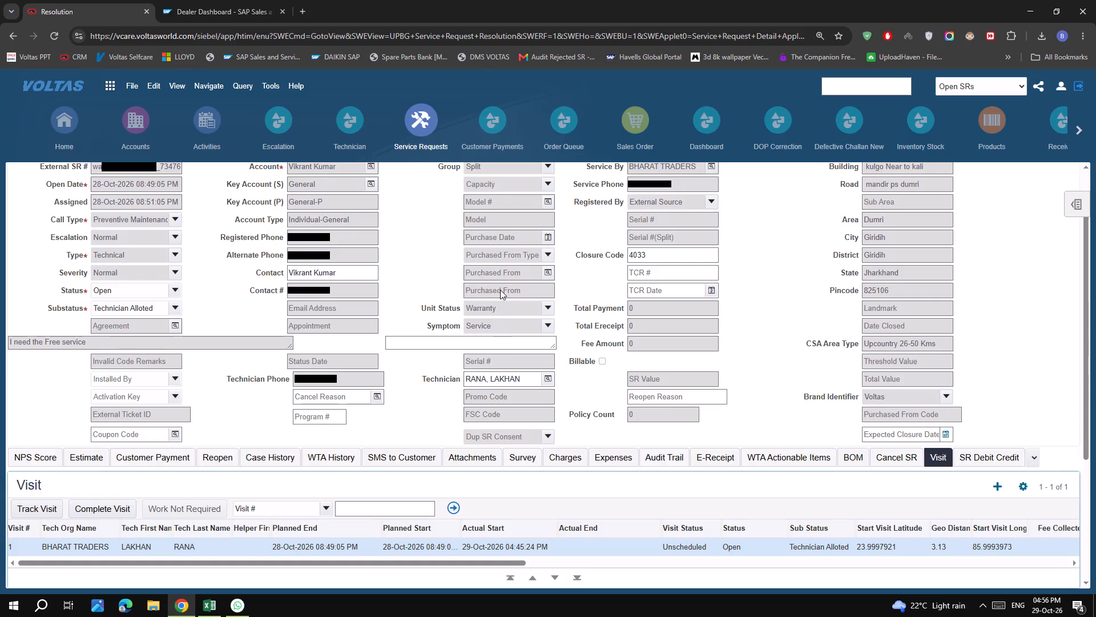
scroll(808, 275, "up", 6)
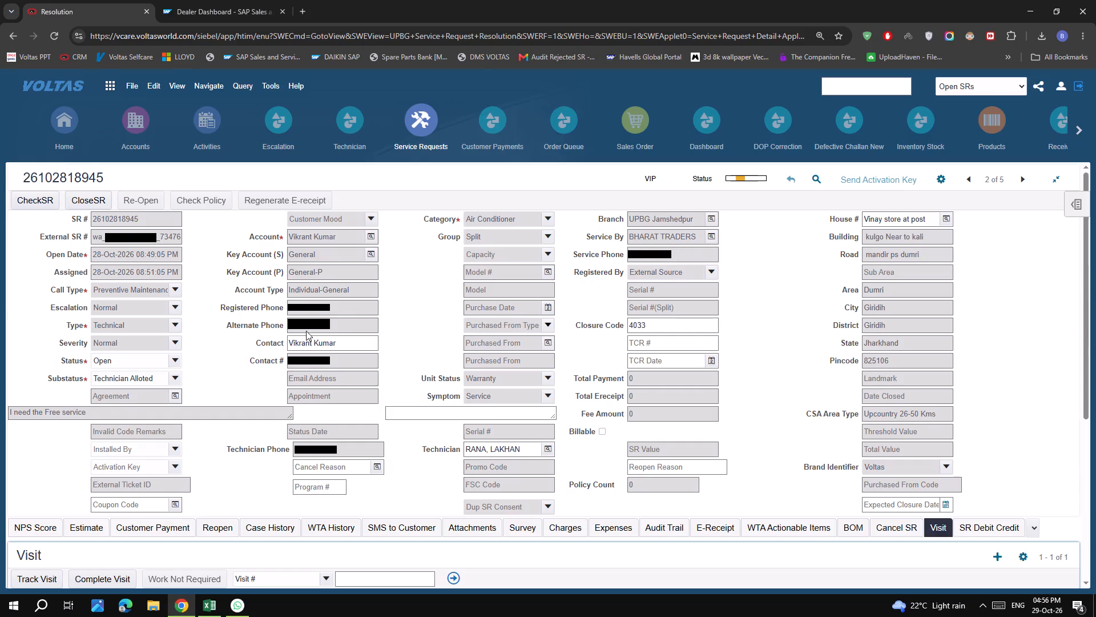
double_click(335, 311)
right_click(335, 311)
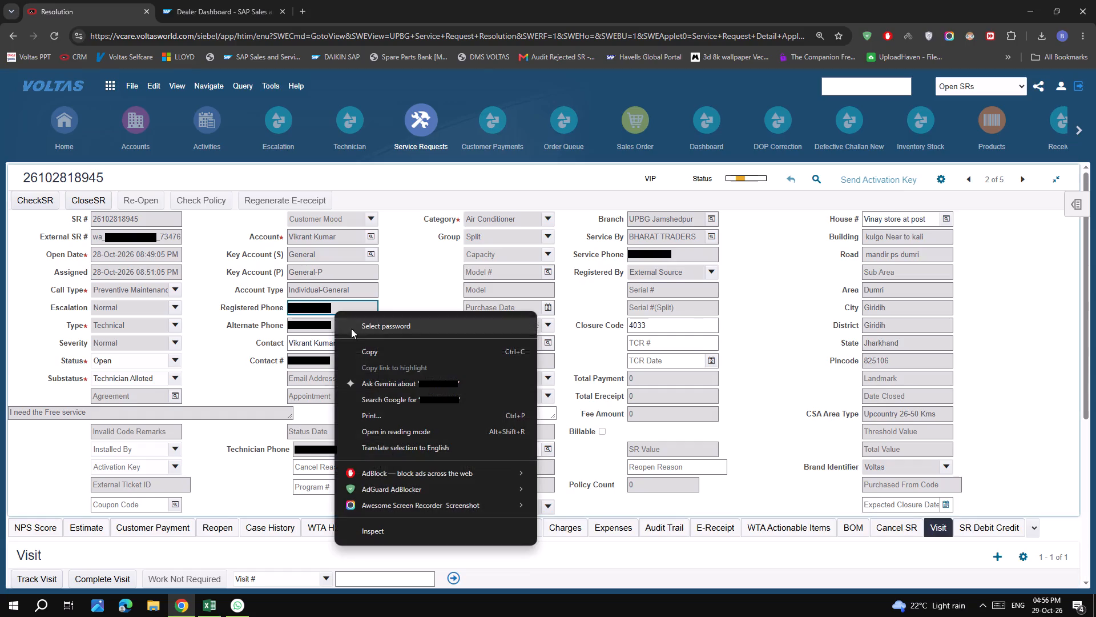
left_click(379, 353)
left_click(816, 182)
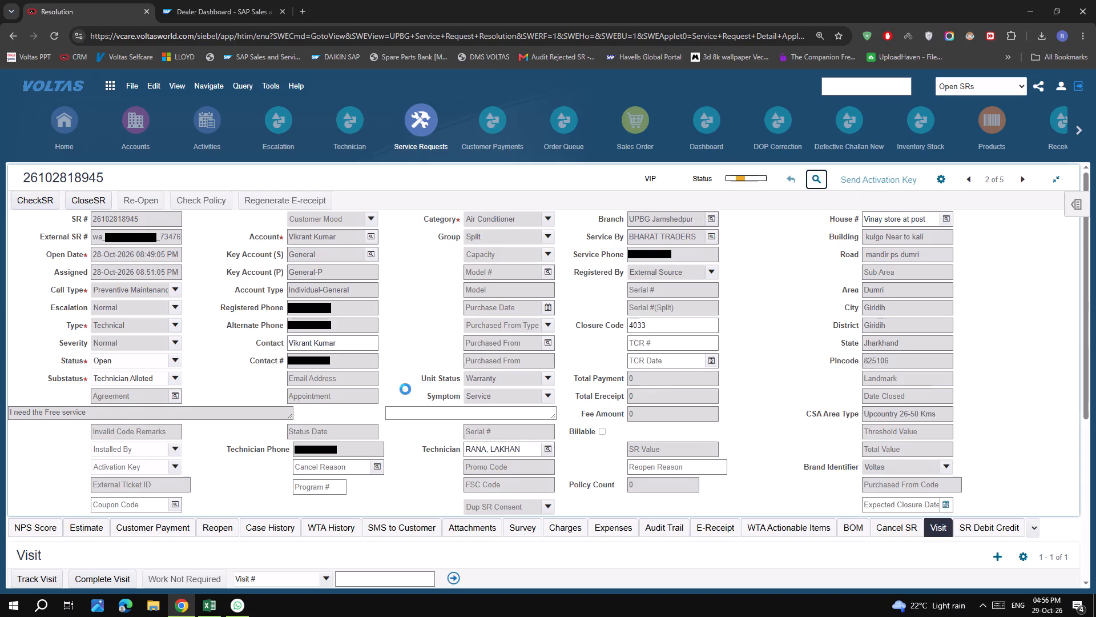
left_click(325, 312)
key("ctrl+v")
key("Return")
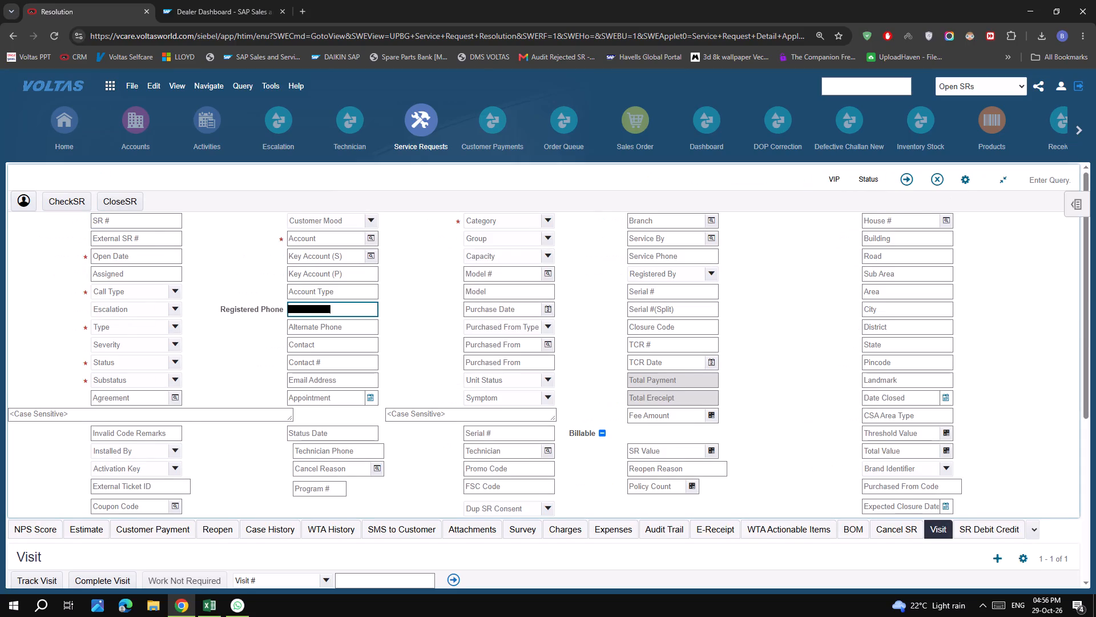
left_click(1022, 180)
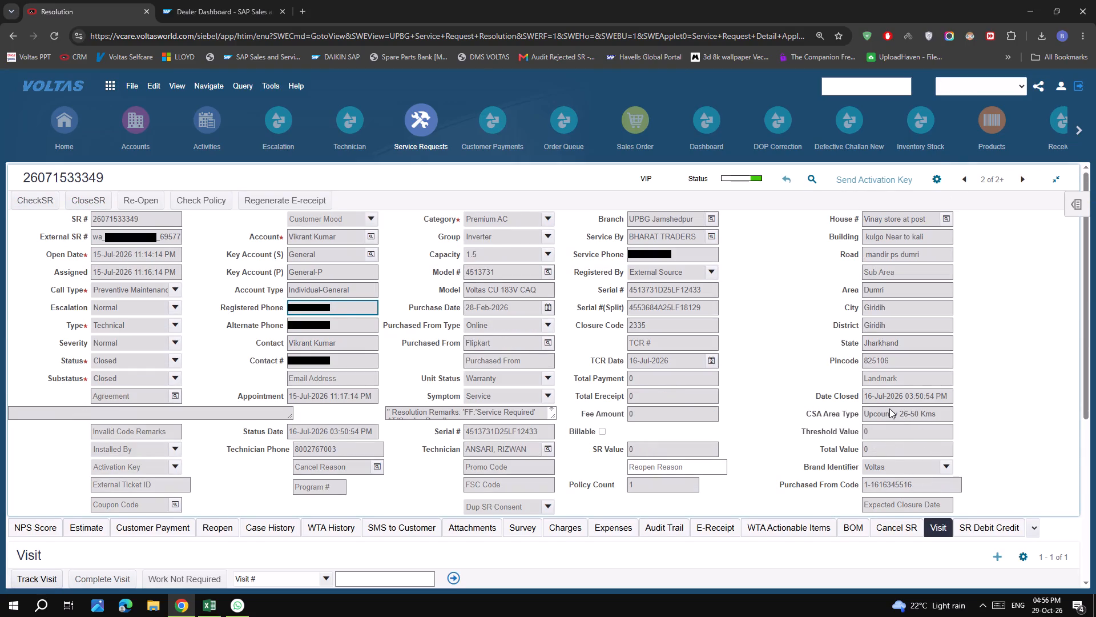
left_click(966, 181)
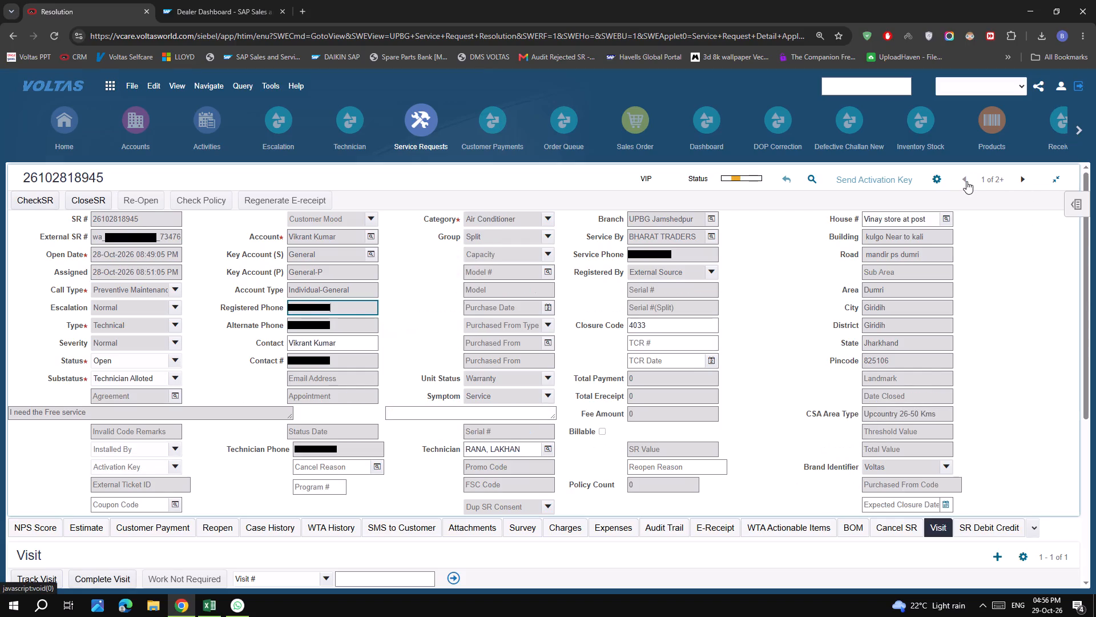
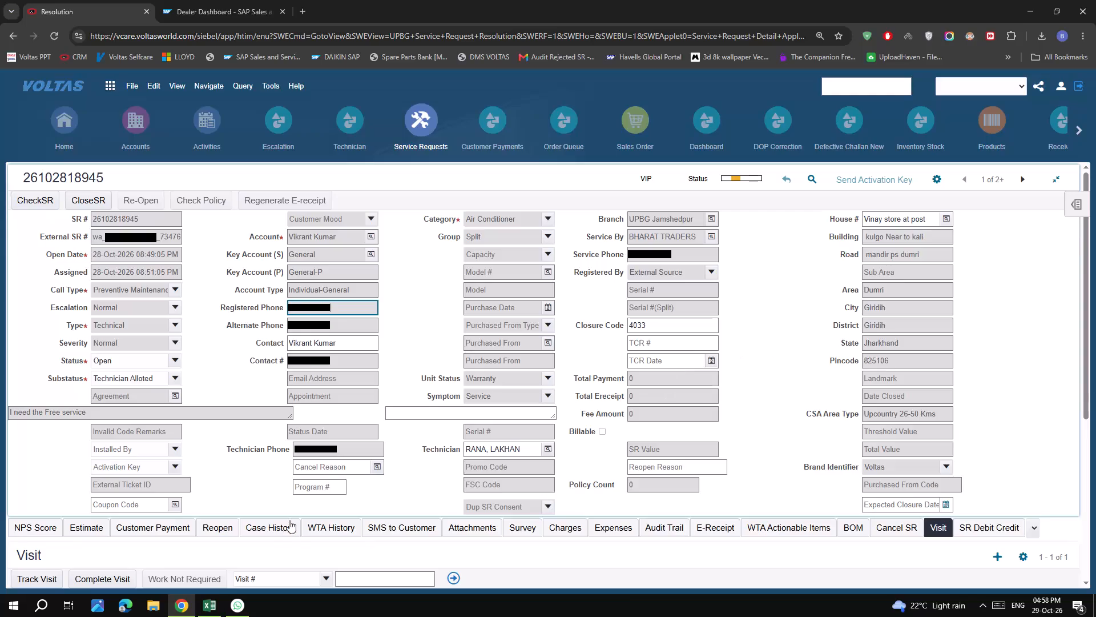
left_click(999, 87)
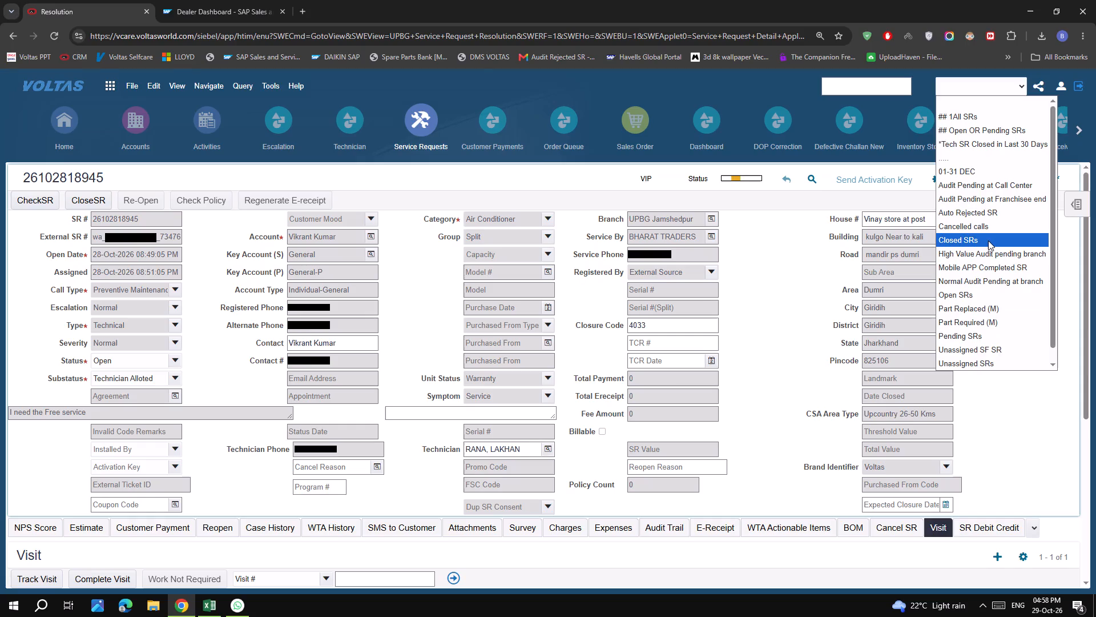
left_click(812, 328)
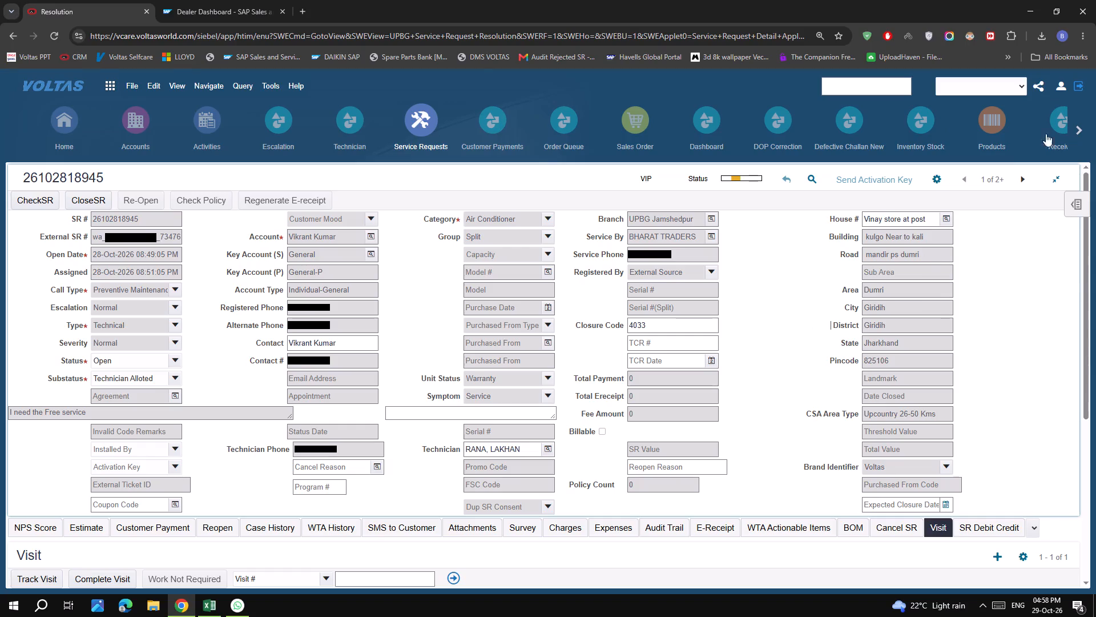
left_click(1026, 179)
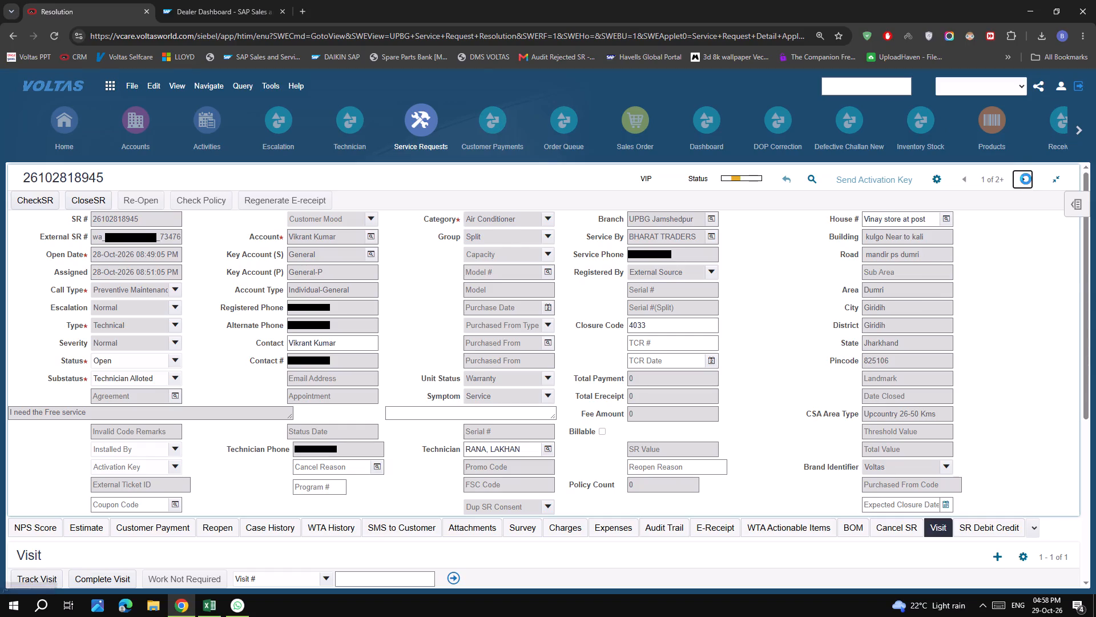
left_click(415, 119)
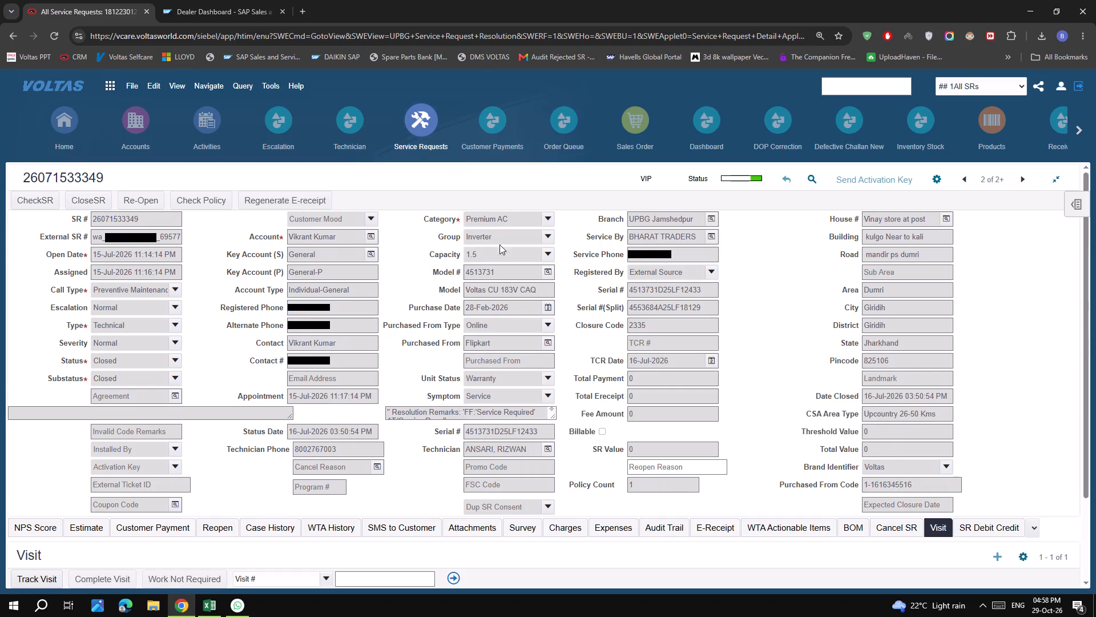
left_click(978, 87)
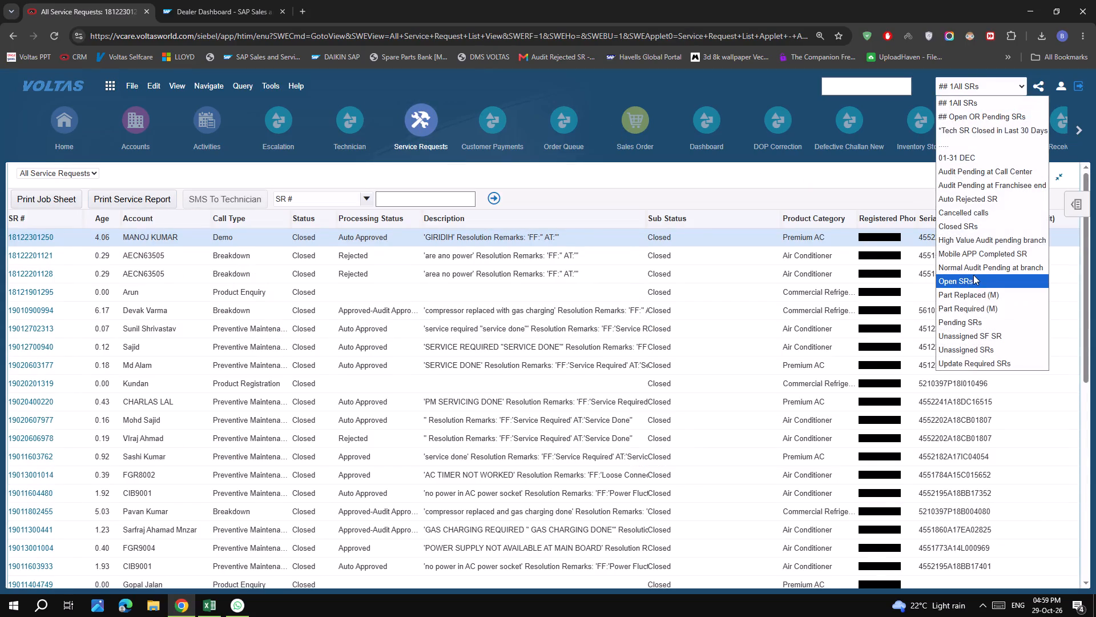
left_click(973, 275)
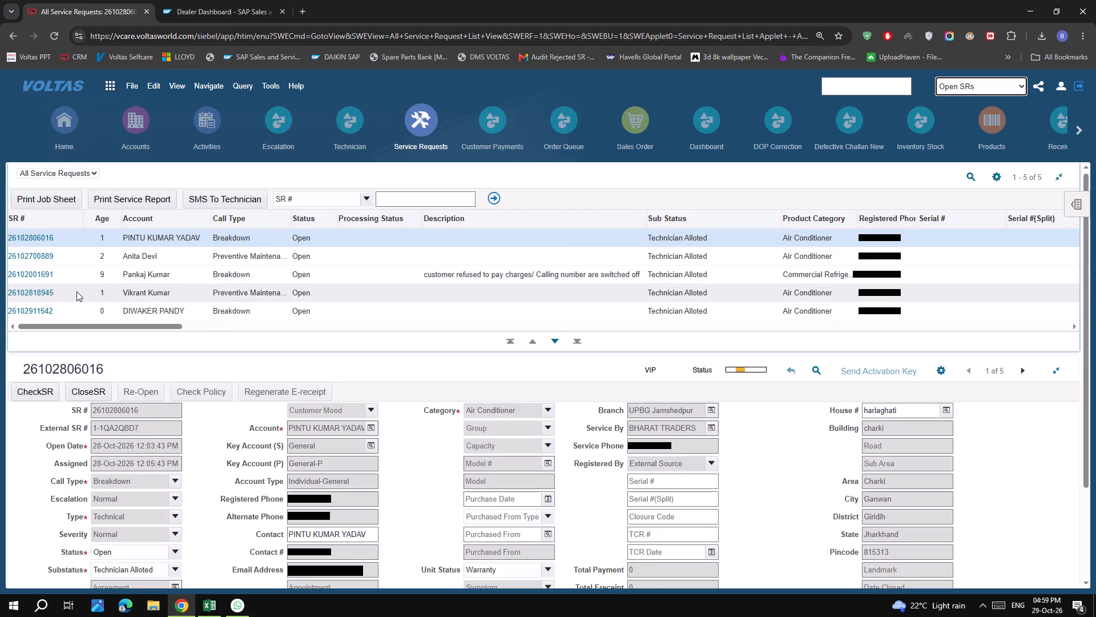
left_click(38, 274)
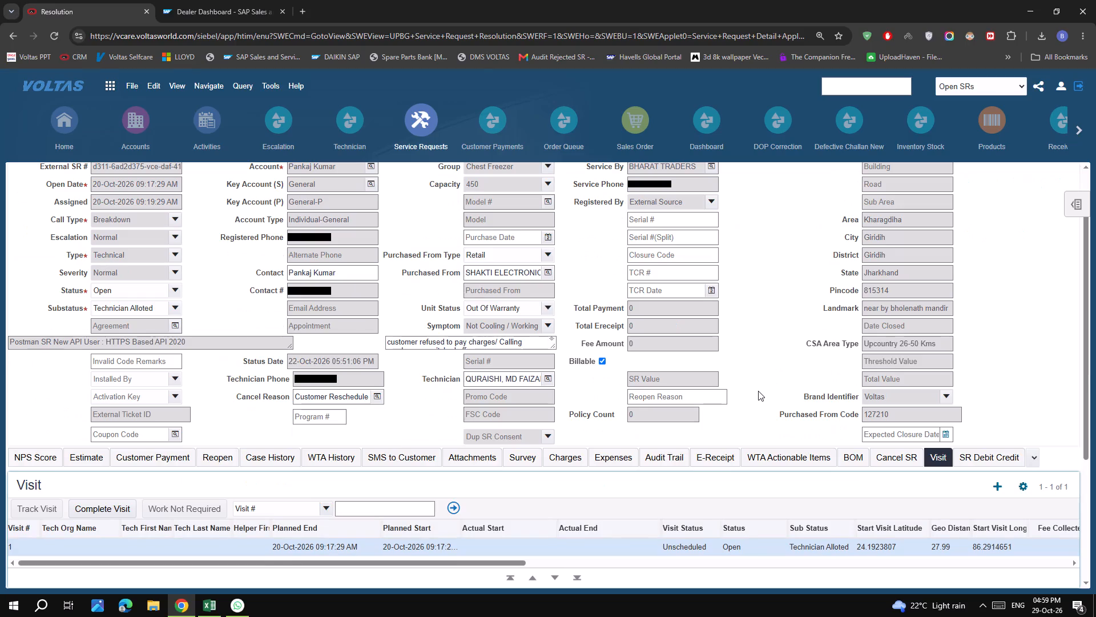
left_click_drag(552, 347, 558, 355)
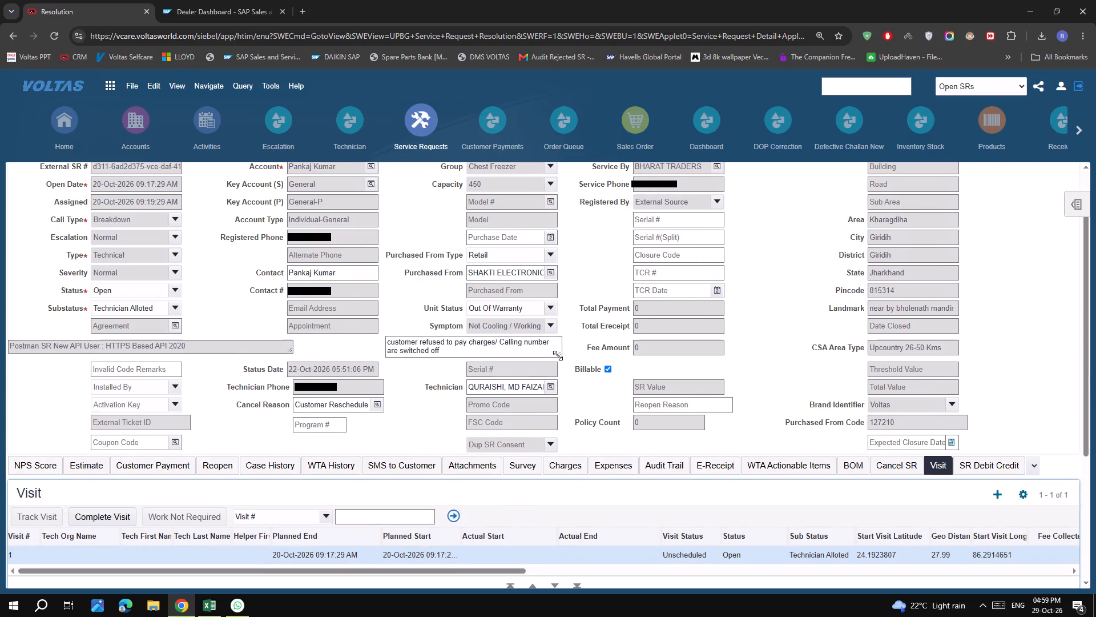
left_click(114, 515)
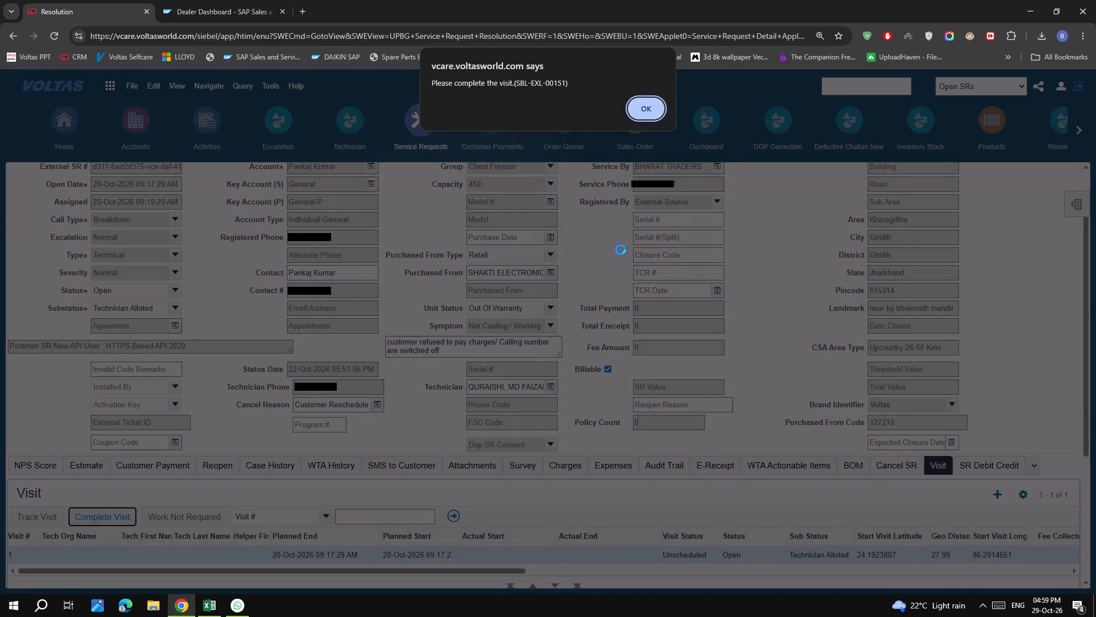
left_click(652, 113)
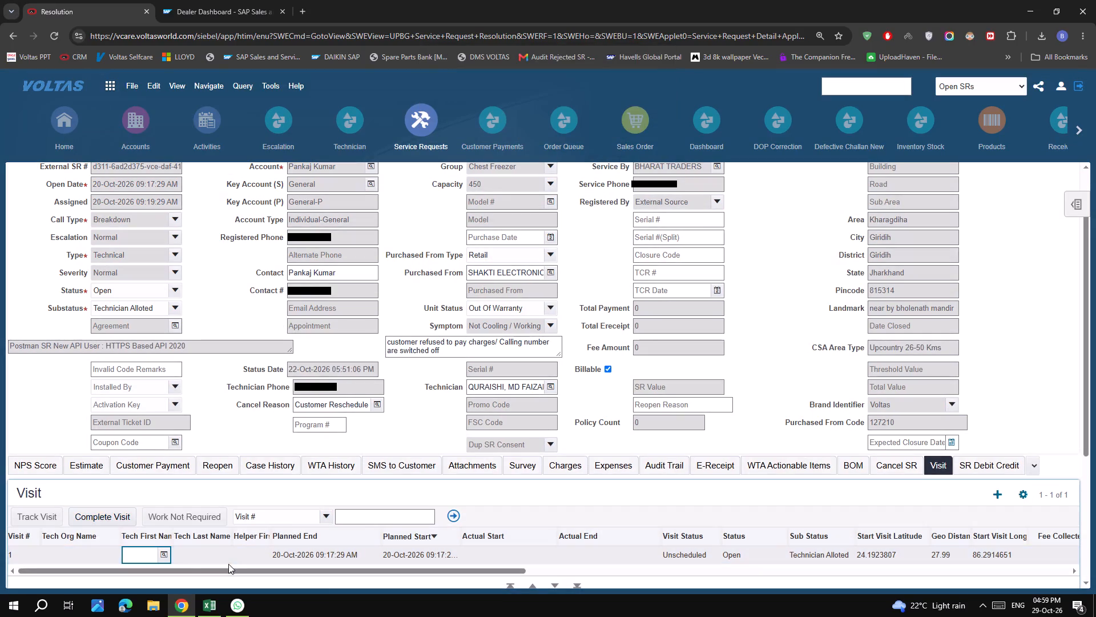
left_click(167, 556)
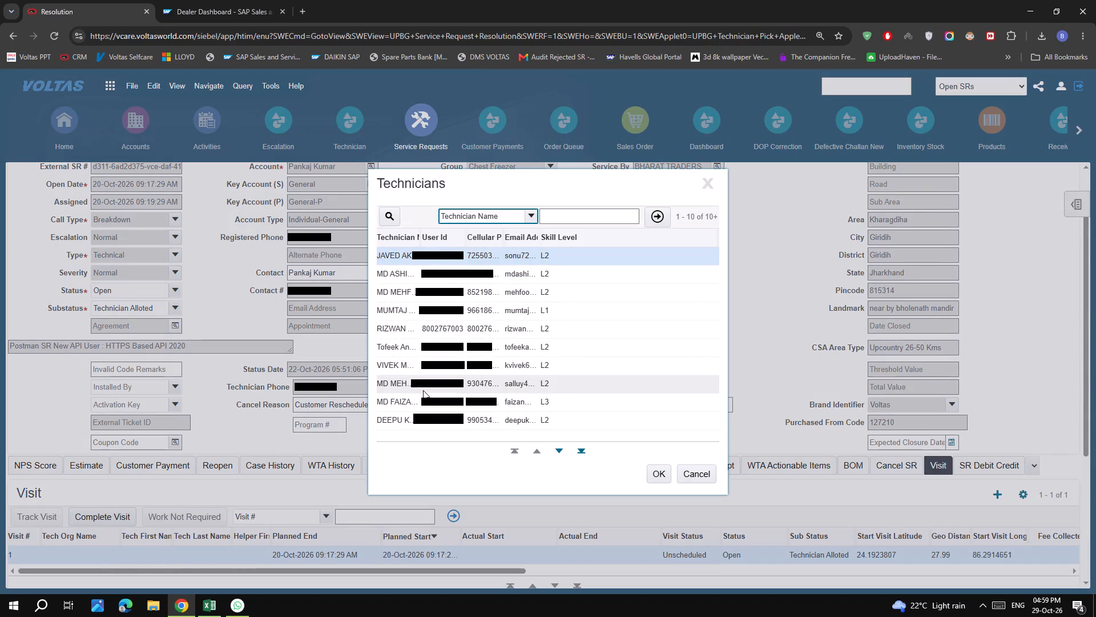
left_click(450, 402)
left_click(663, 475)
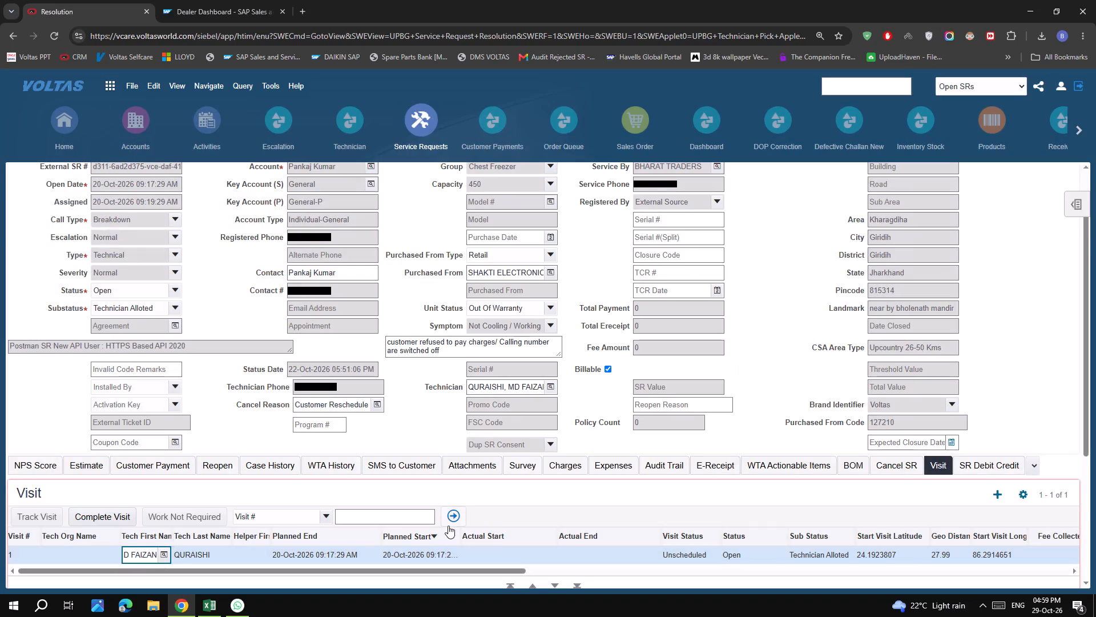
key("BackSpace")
left_click(163, 556)
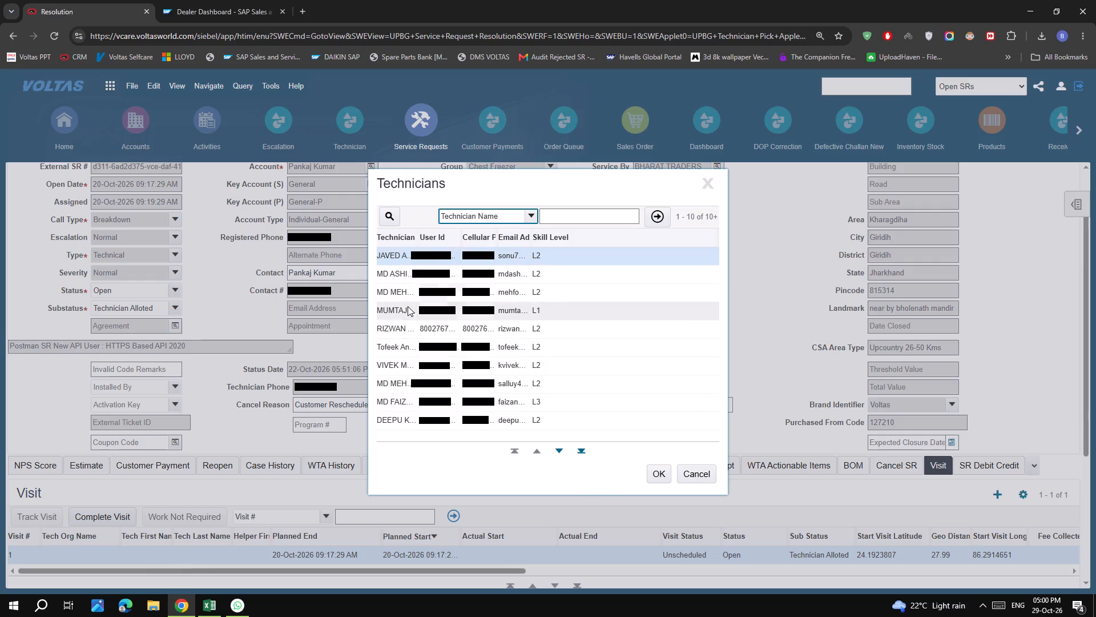
left_click(405, 270)
left_click(647, 477)
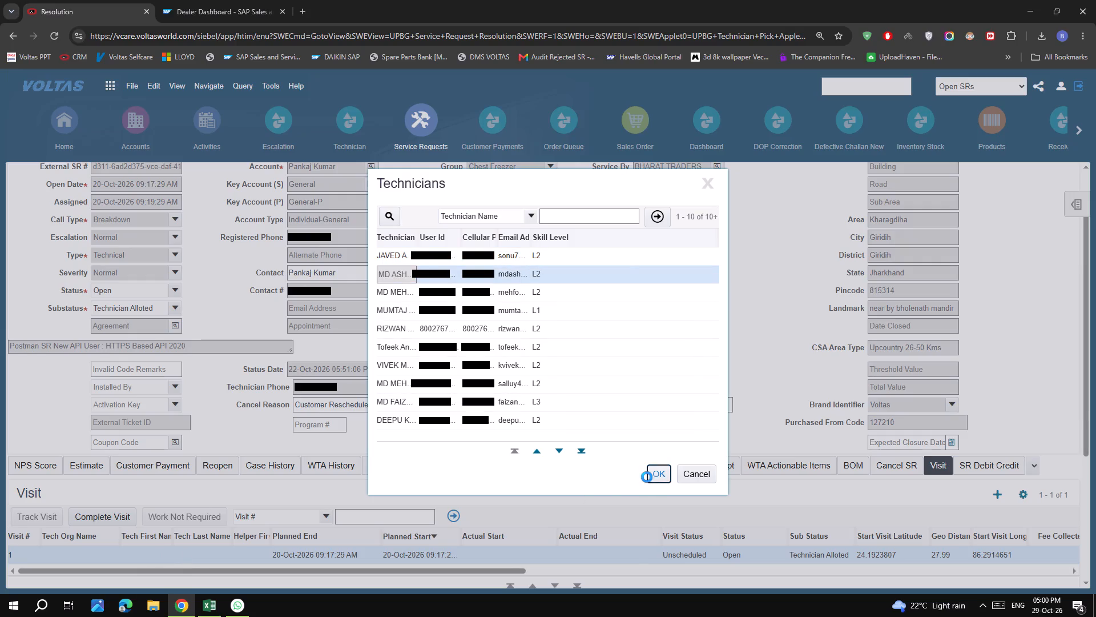
left_click(460, 517)
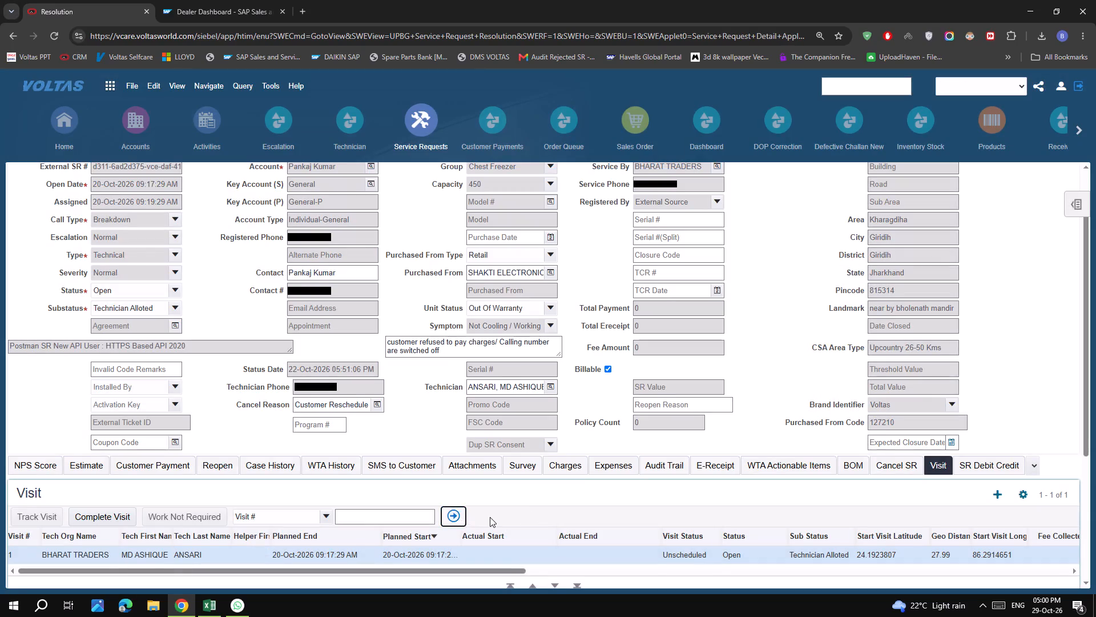
left_click(490, 517)
scroll(559, 454, "up", 7)
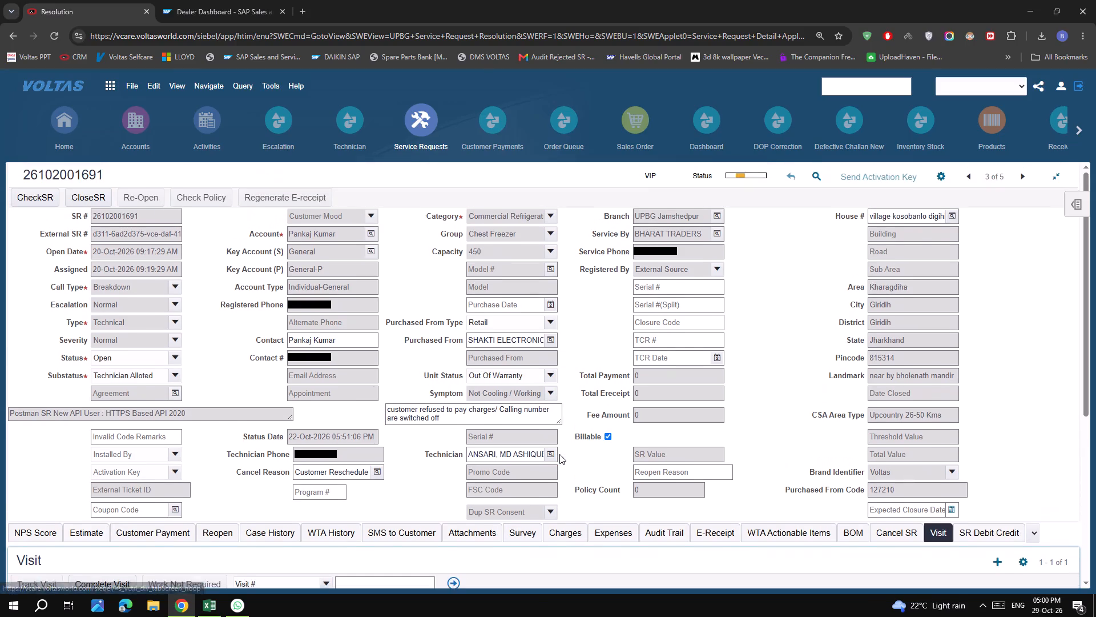
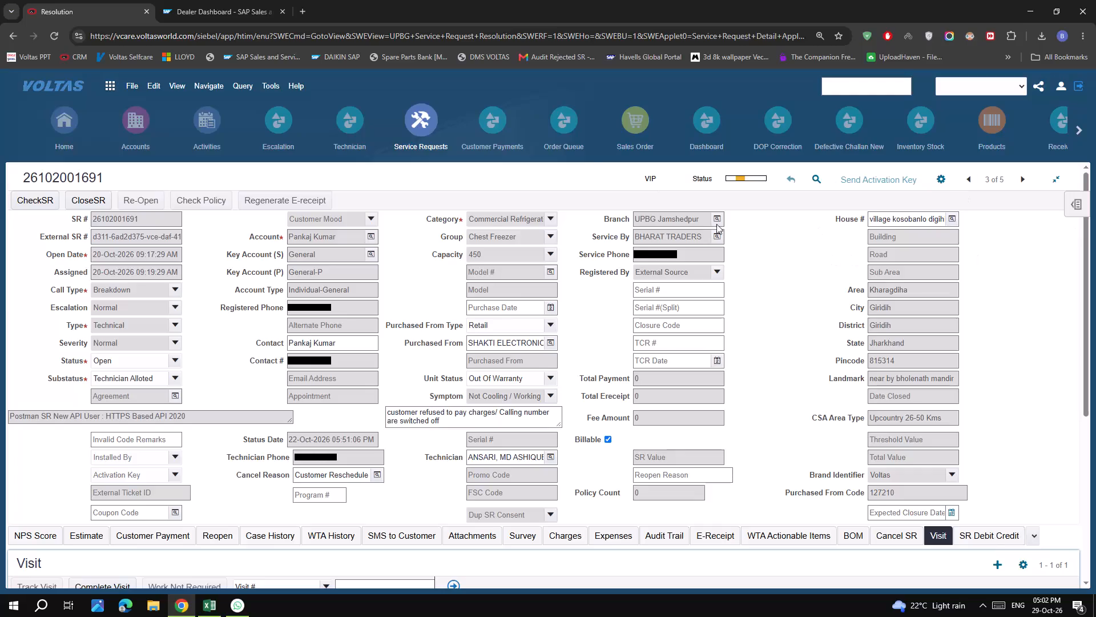
left_click(53, 39)
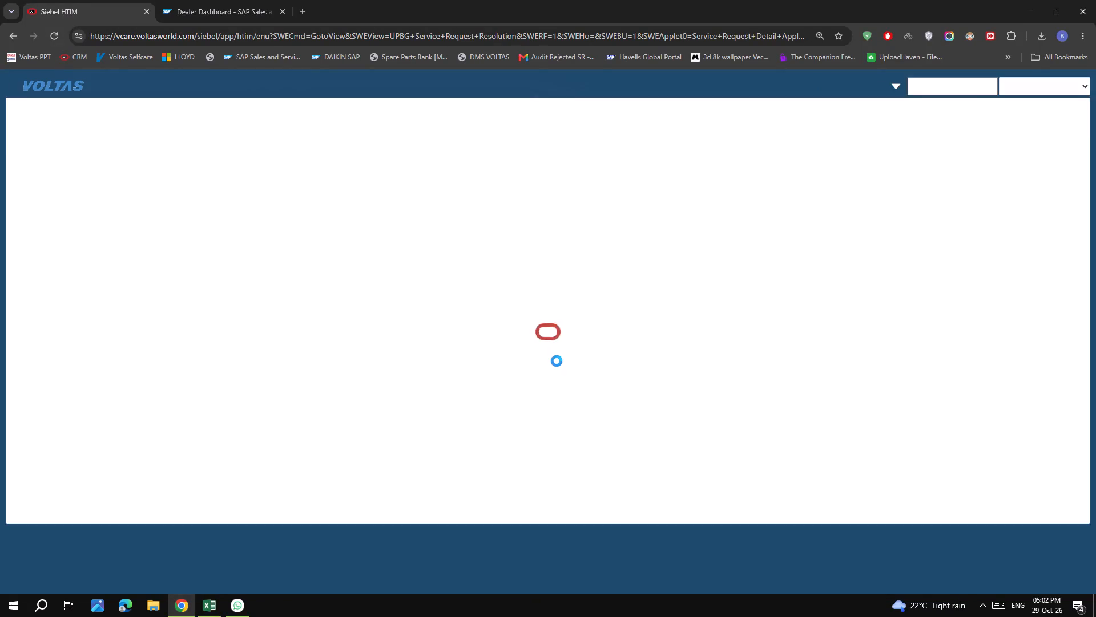
scroll(557, 361, "up", 8)
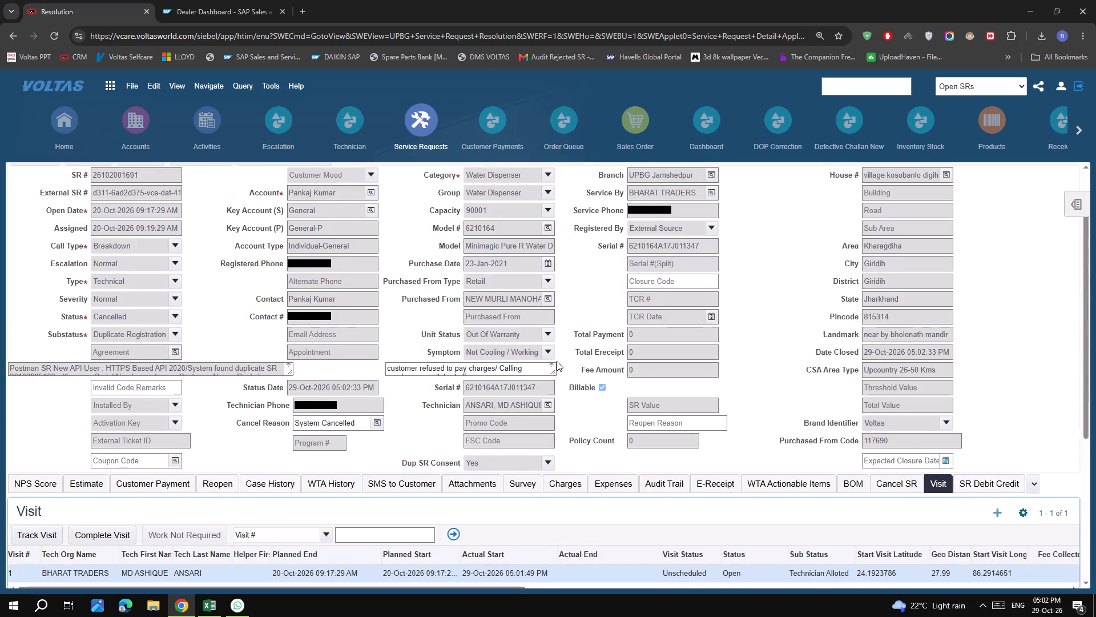
scroll(648, 350, "down", 6)
scroll(645, 369, "up", 3)
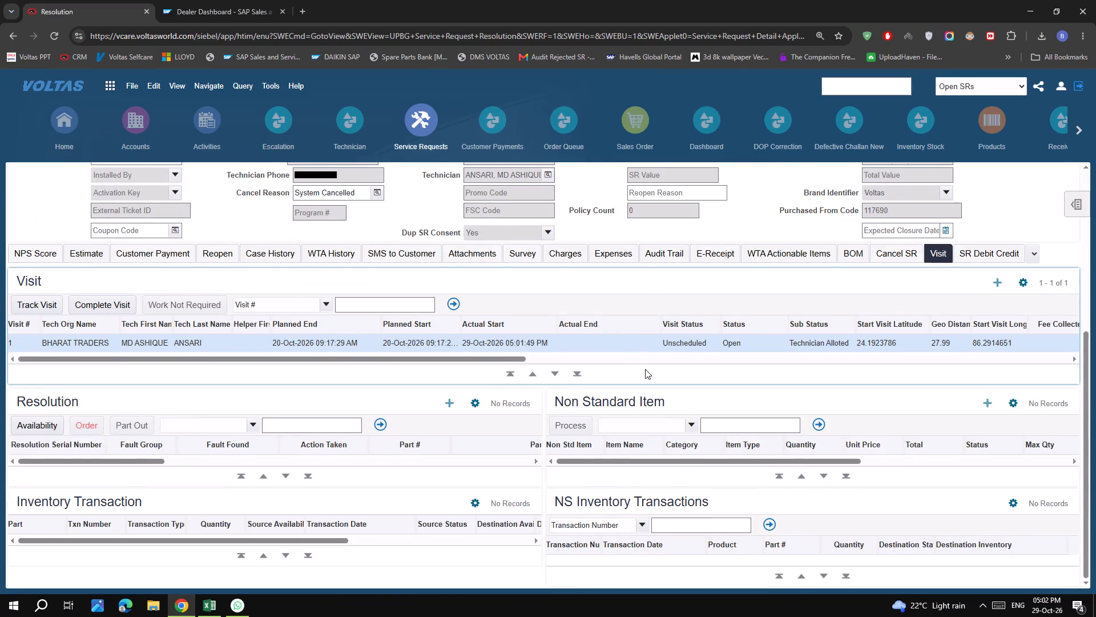
scroll(645, 369, "up", 4)
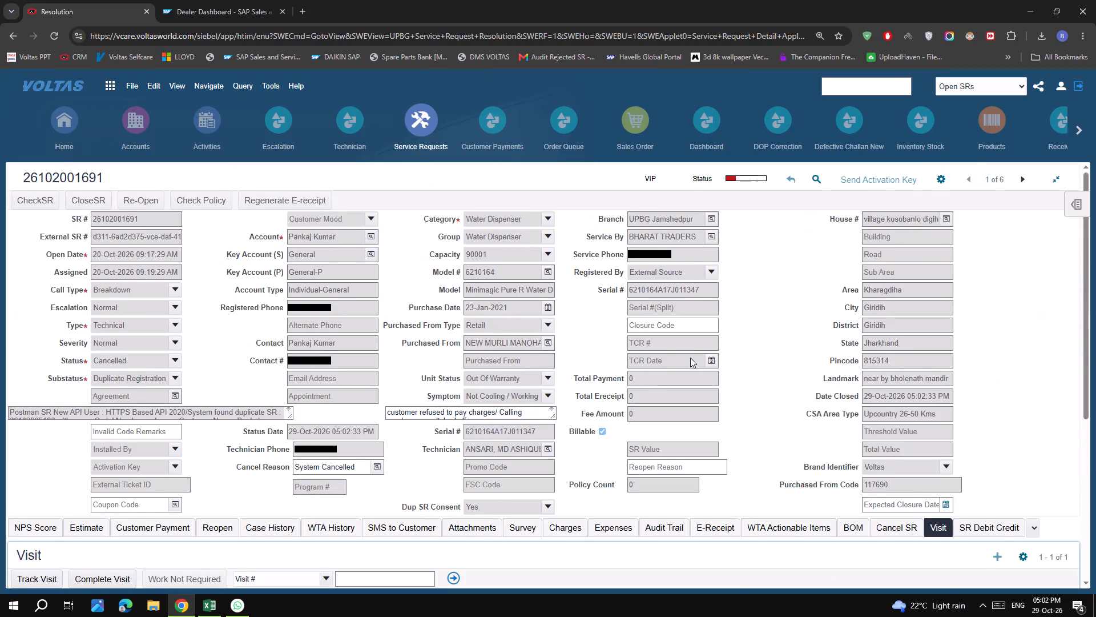
scroll(690, 358, "down", 5)
scroll(690, 359, "up", 5)
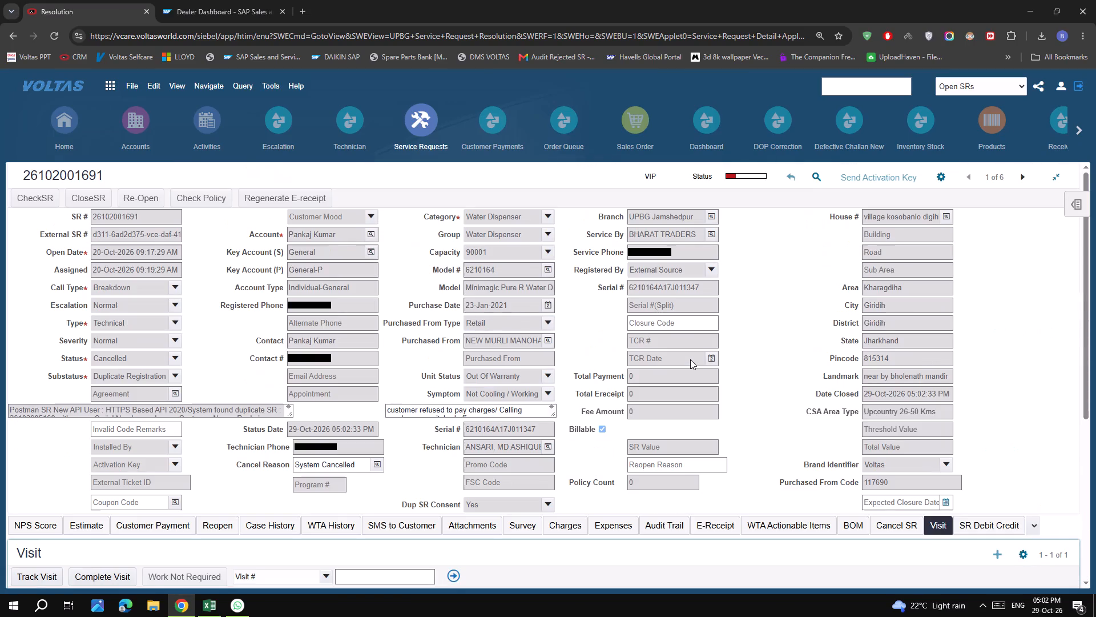
scroll(690, 359, "down", 4)
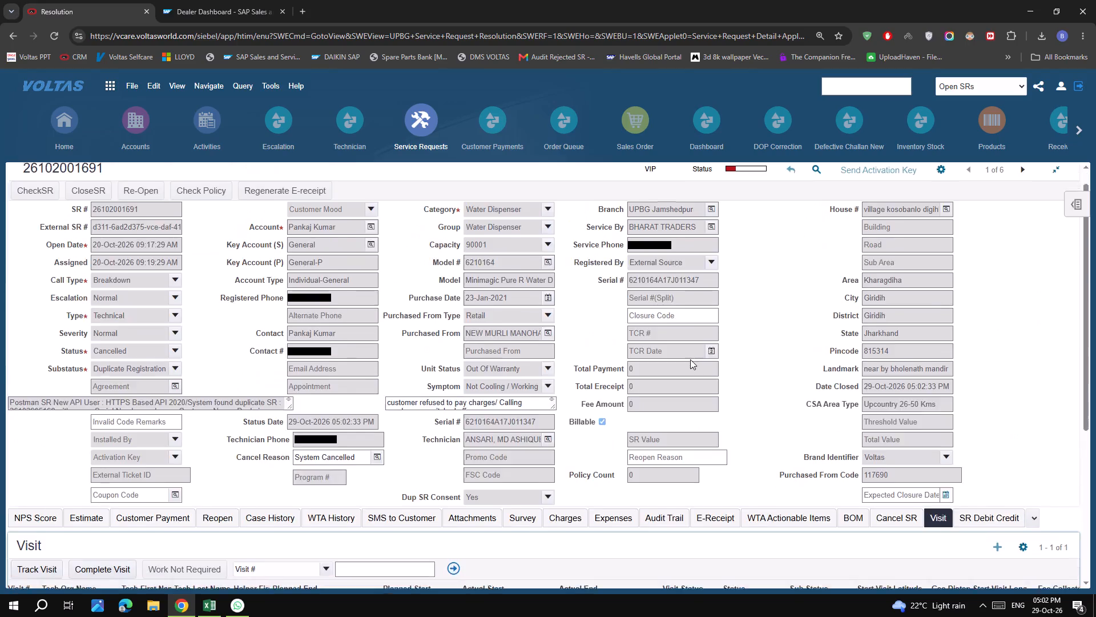
left_click_drag(501, 405, 222, 413)
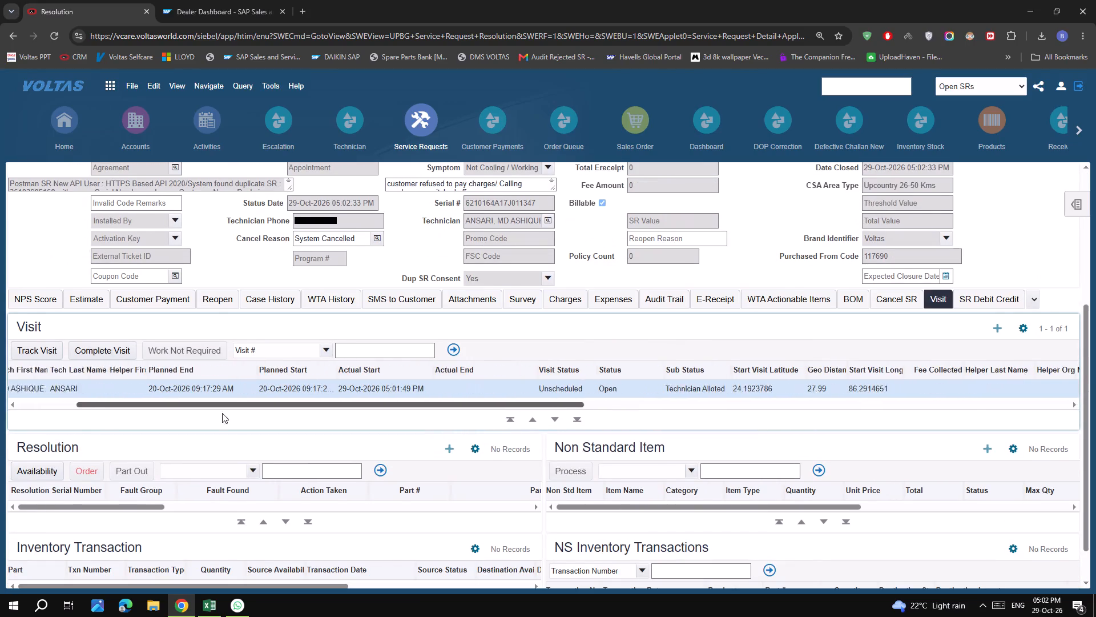
left_click_drag(222, 413, 35, 412)
scroll(355, 357, "up", 5)
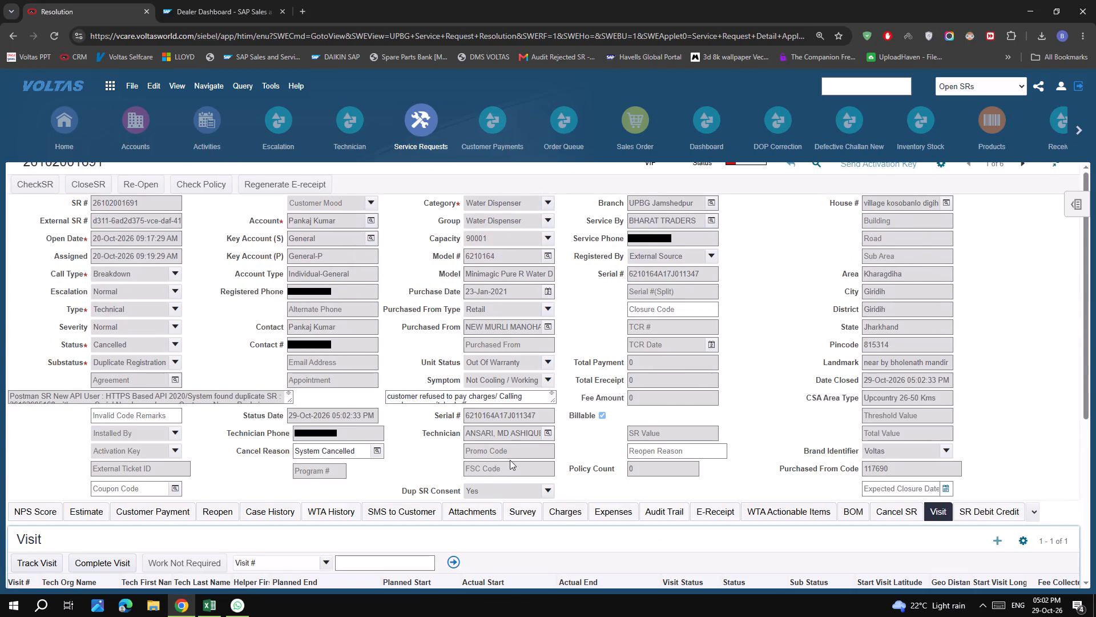
scroll(331, 448, "down", 6)
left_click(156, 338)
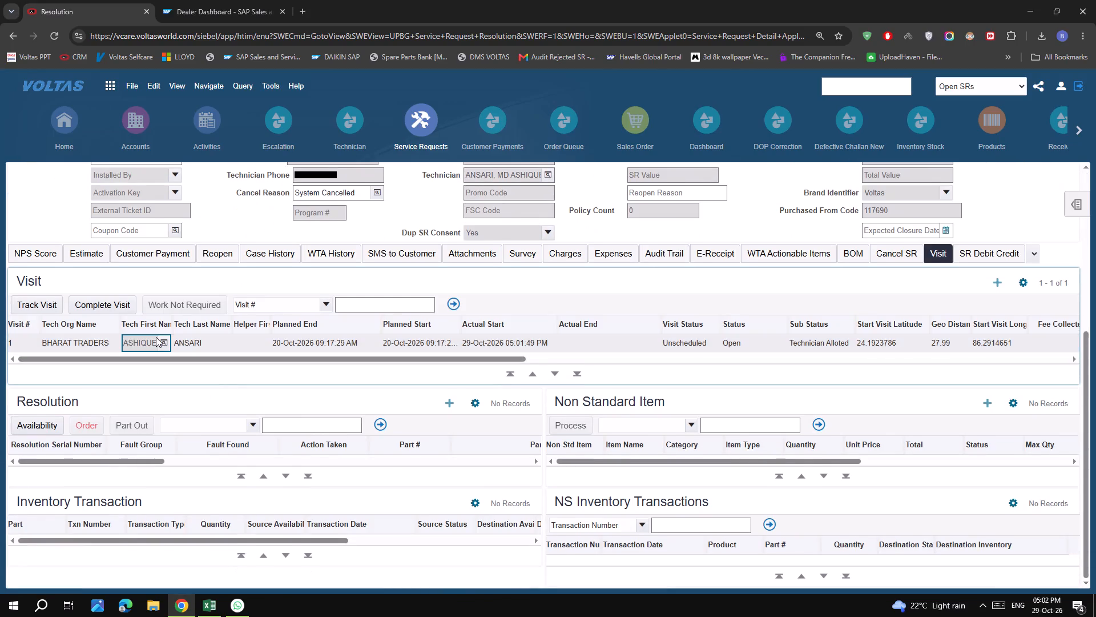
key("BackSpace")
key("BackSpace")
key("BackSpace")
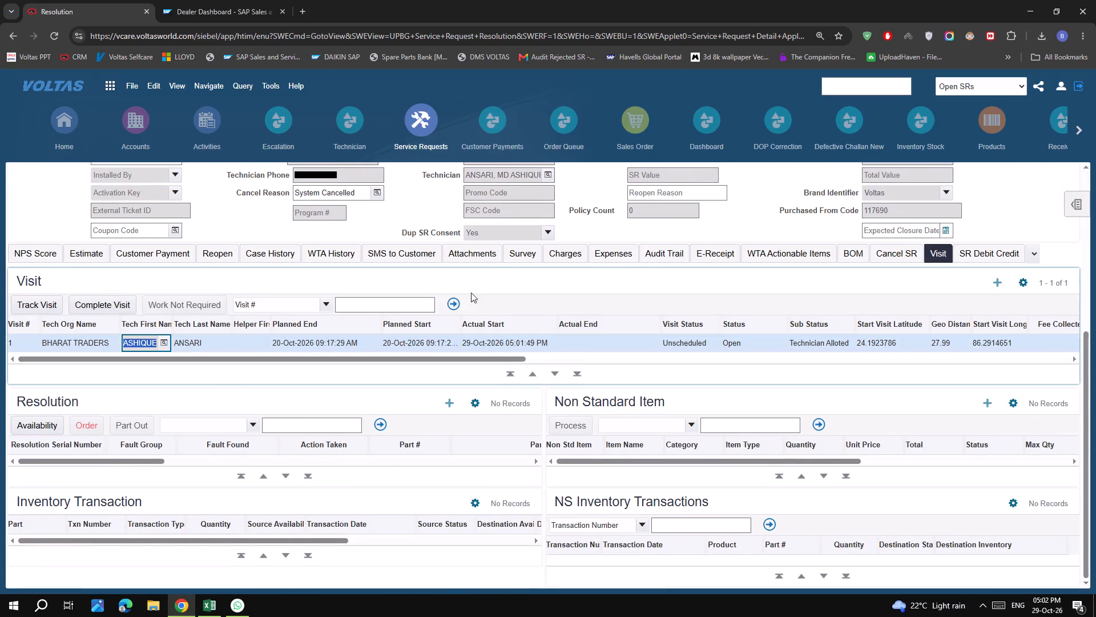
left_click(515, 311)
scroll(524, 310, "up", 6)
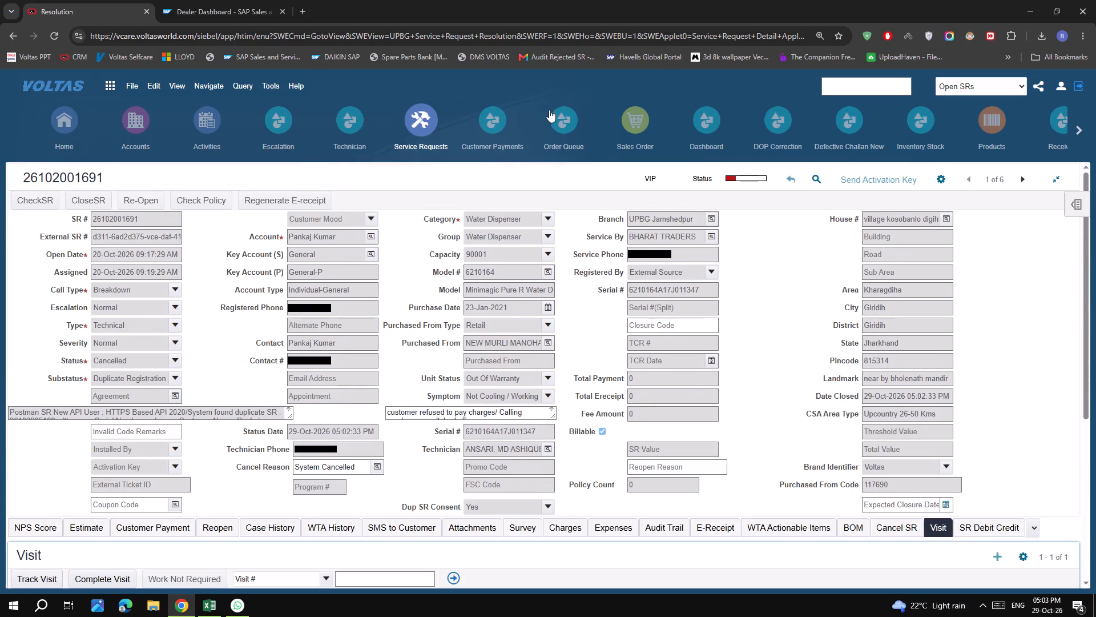
left_click(429, 115)
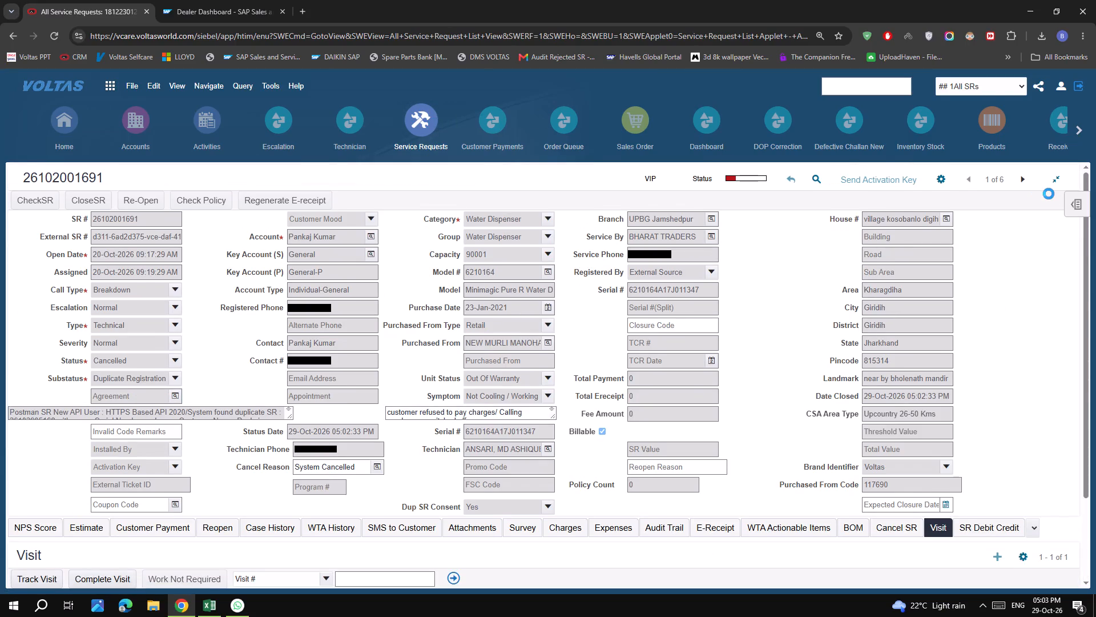
left_click(981, 81)
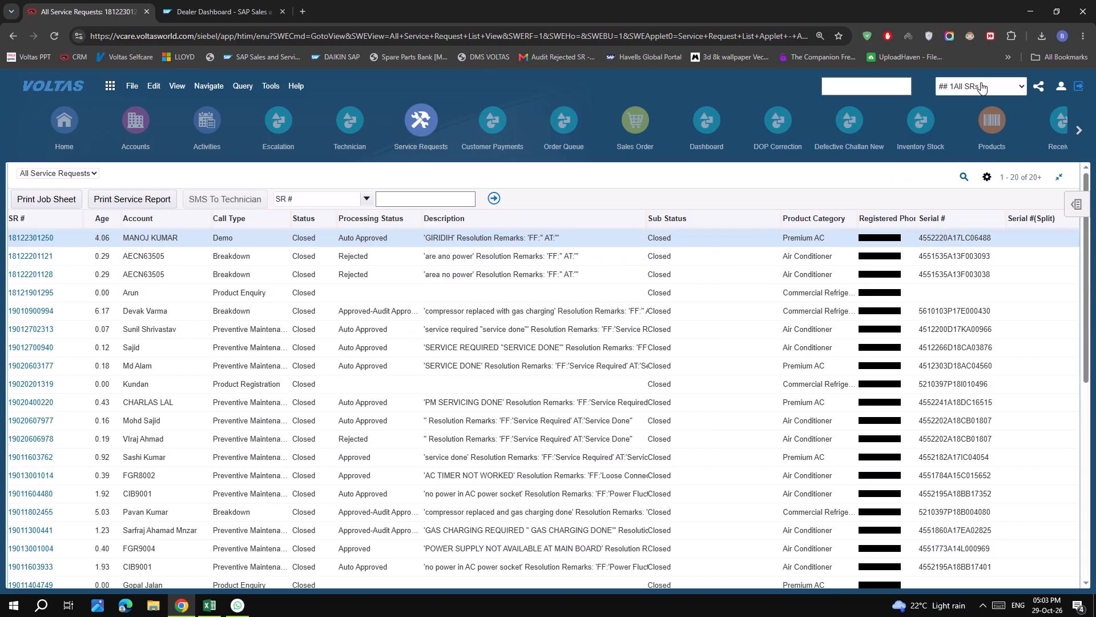
left_click(978, 280)
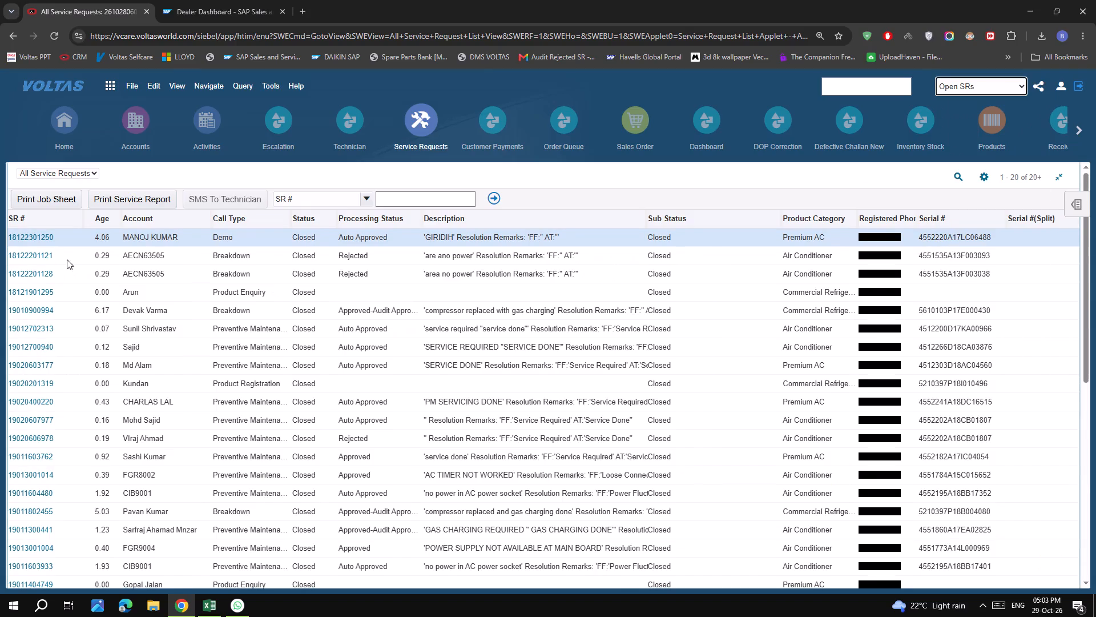
left_click(37, 218)
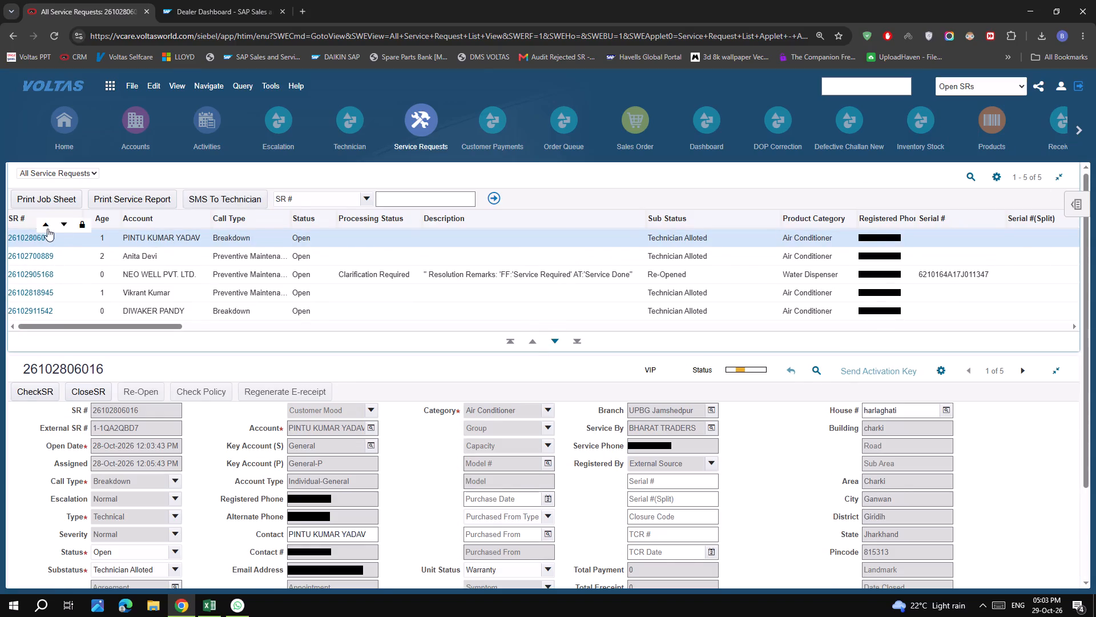
left_click(56, 229)
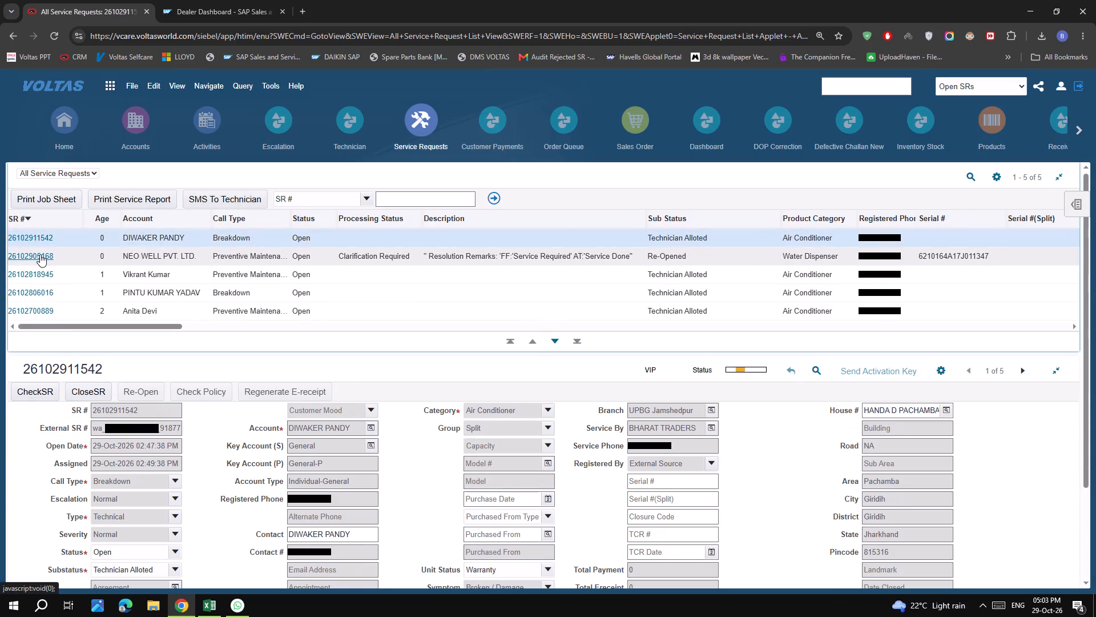
left_click(40, 254)
scroll(619, 434, "down", 2)
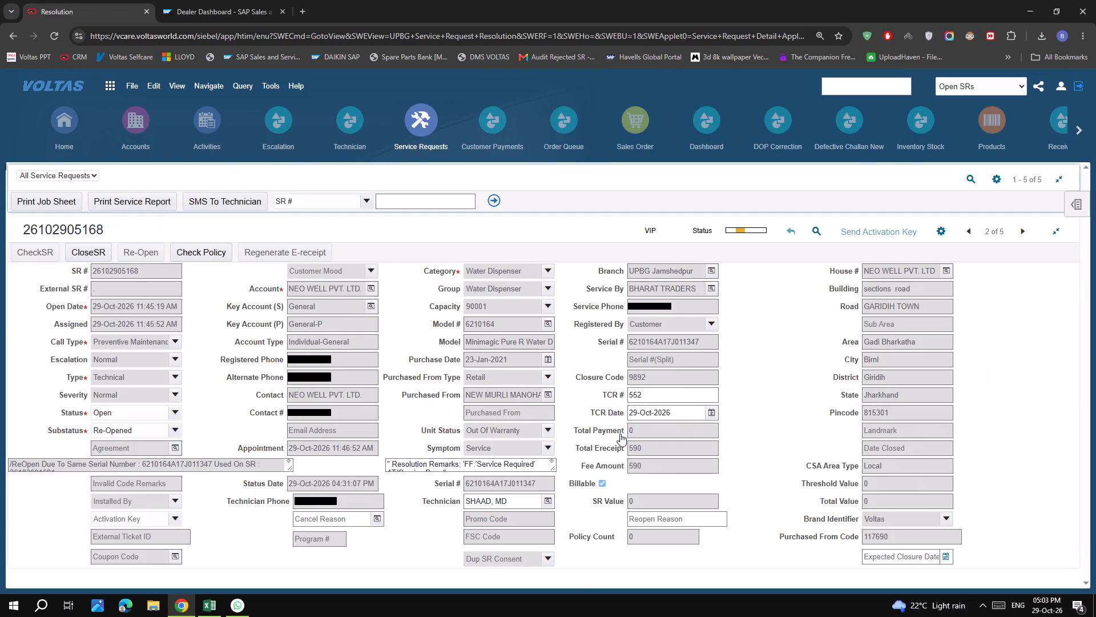
scroll(582, 380, "down", 2)
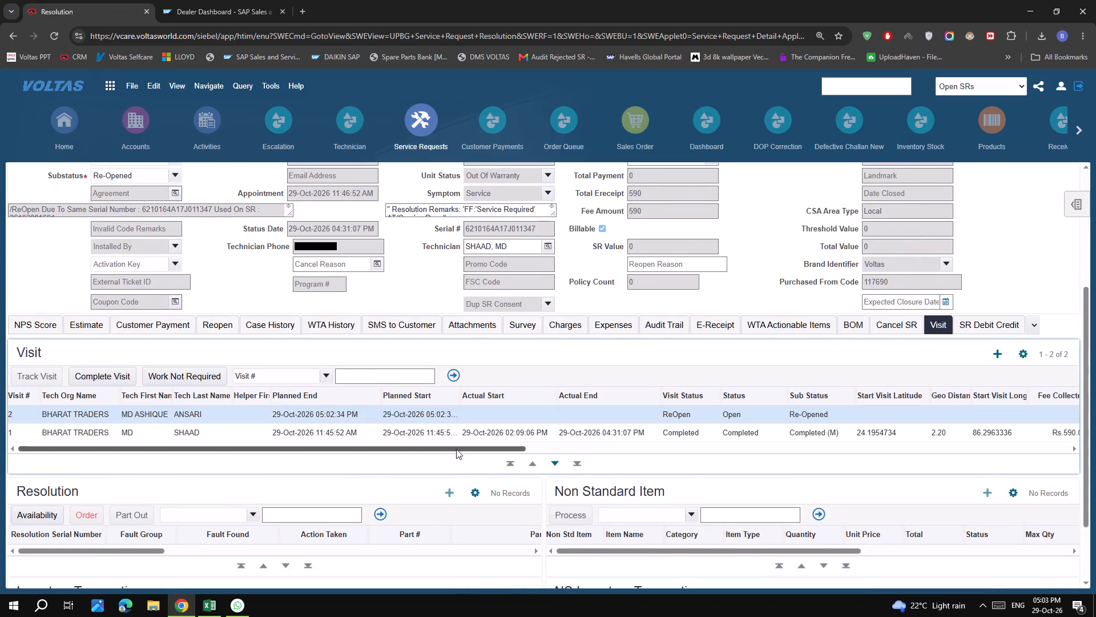
left_click_drag(457, 447, 859, 445)
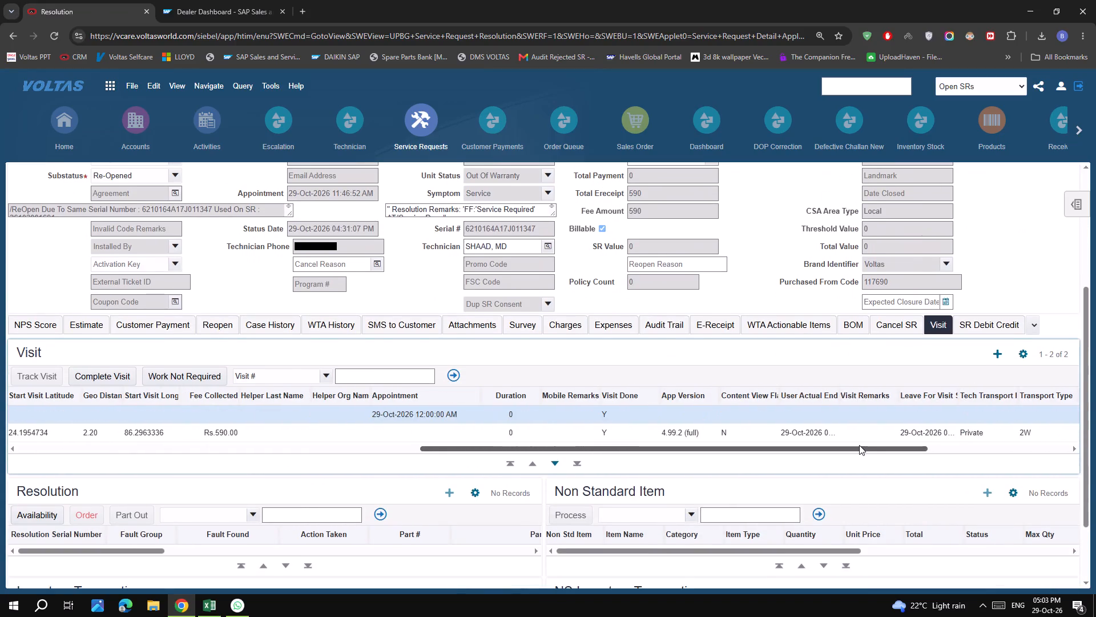
left_click_drag(859, 445, 970, 427)
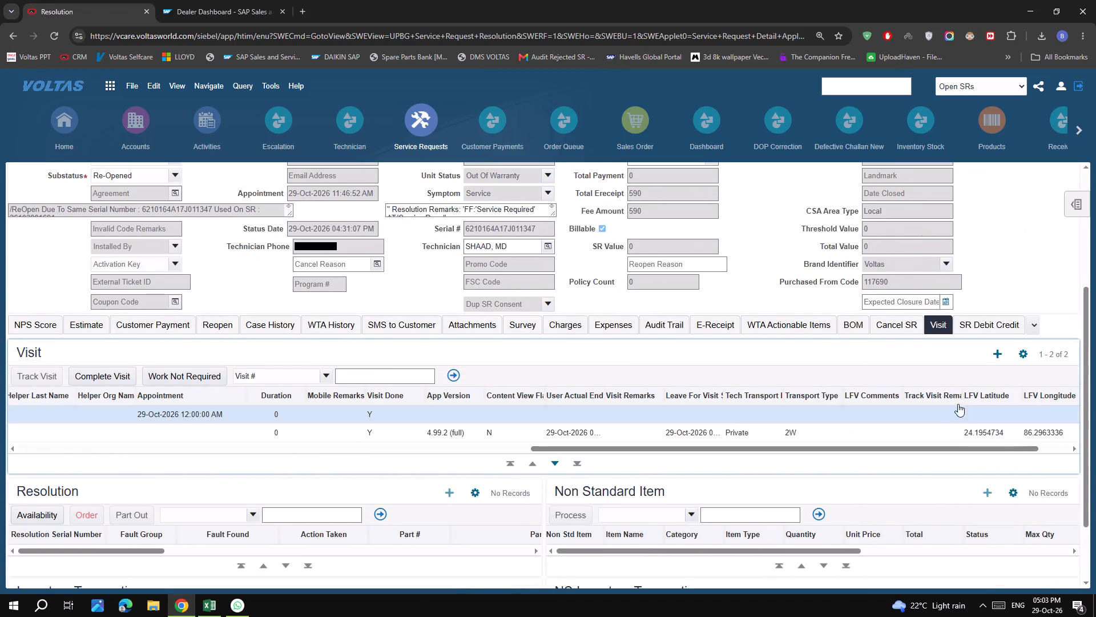
left_click(942, 409)
left_click_drag(945, 450, 981, 447)
left_click(626, 411)
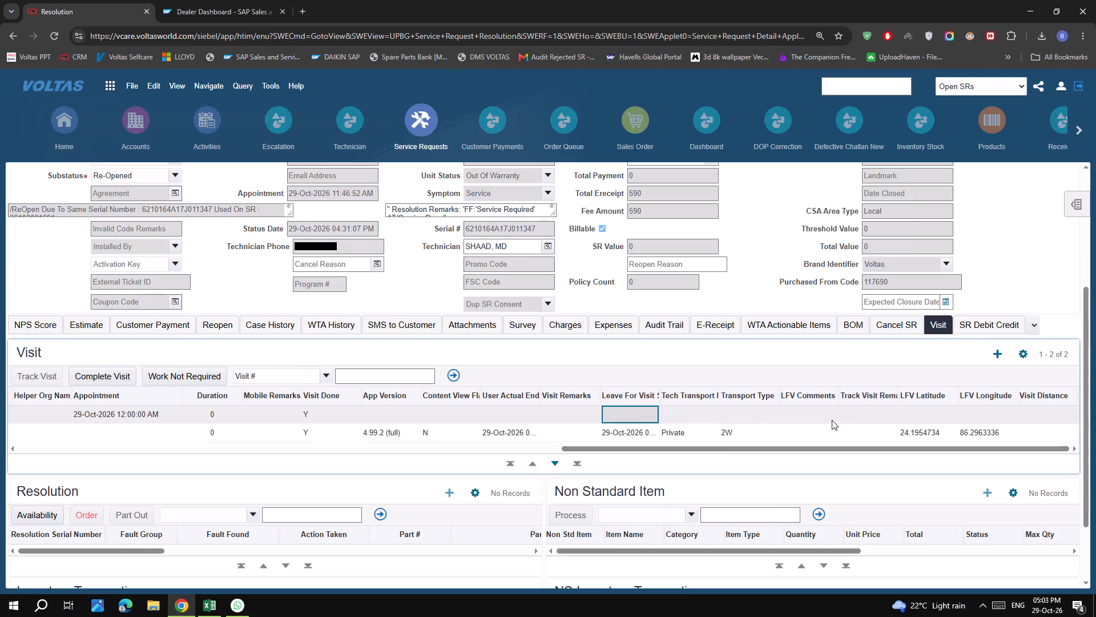
left_click(1024, 416)
left_click(987, 415)
left_click(919, 417)
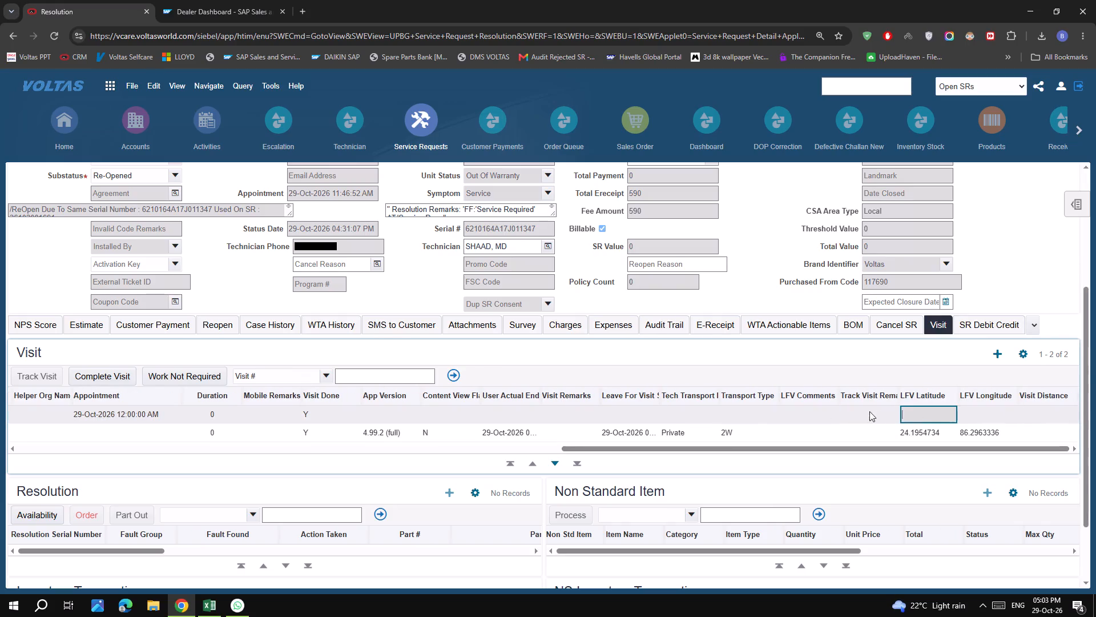
left_click(869, 411)
left_click(807, 414)
left_click(742, 414)
left_click(667, 415)
left_click(628, 415)
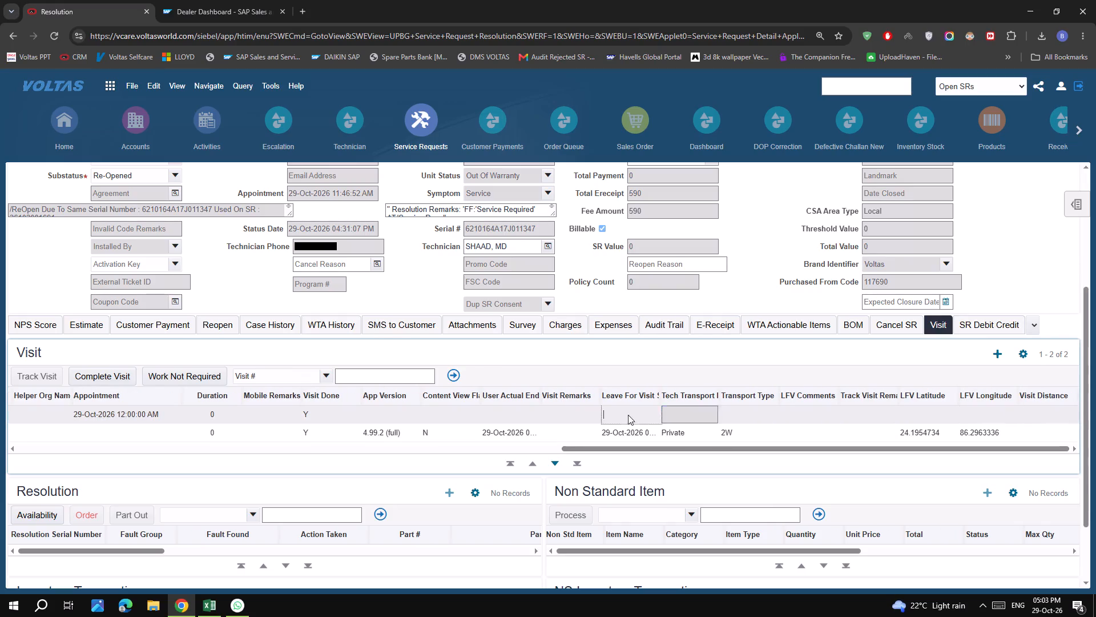
left_click(567, 412)
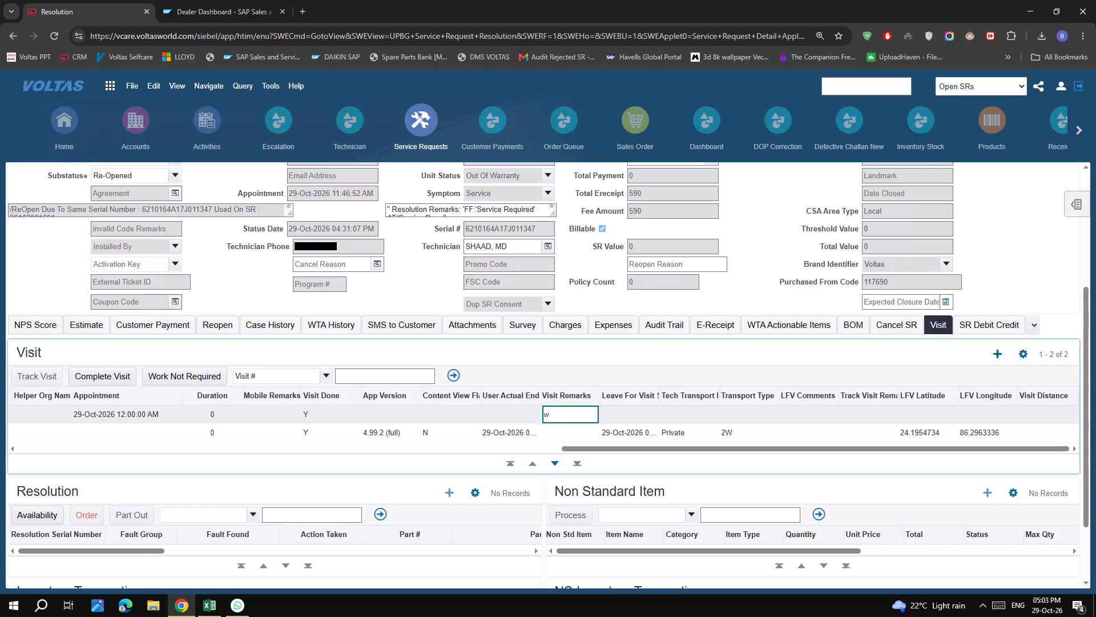
key("BackSpace")
type("orn not required")
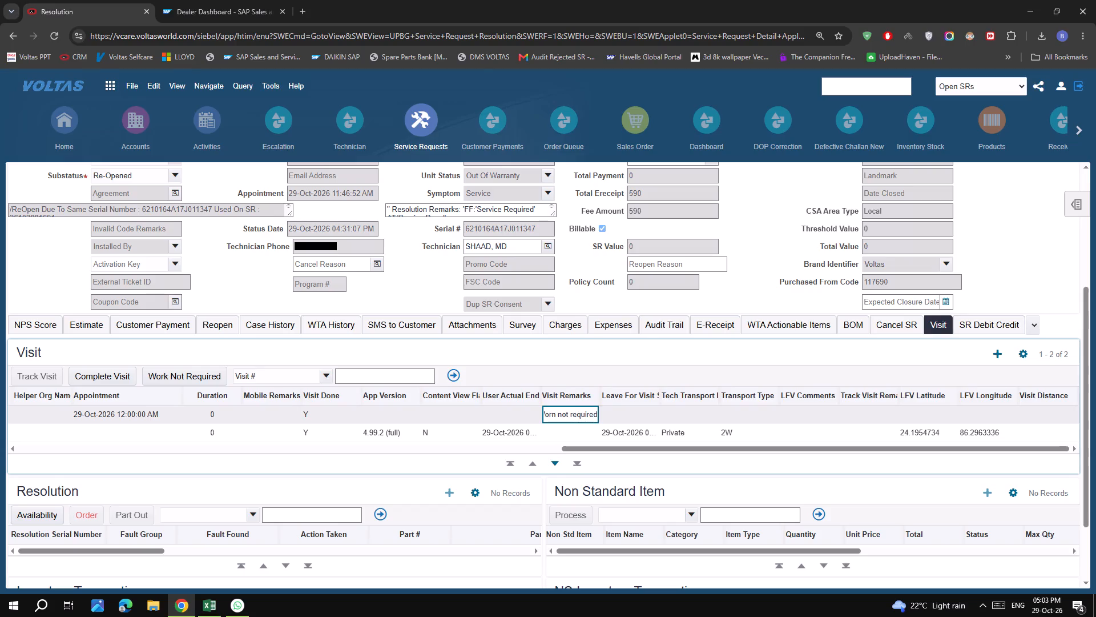
left_click(561, 417)
key("Left")
key("Left")
key("BackSpace")
key("k")
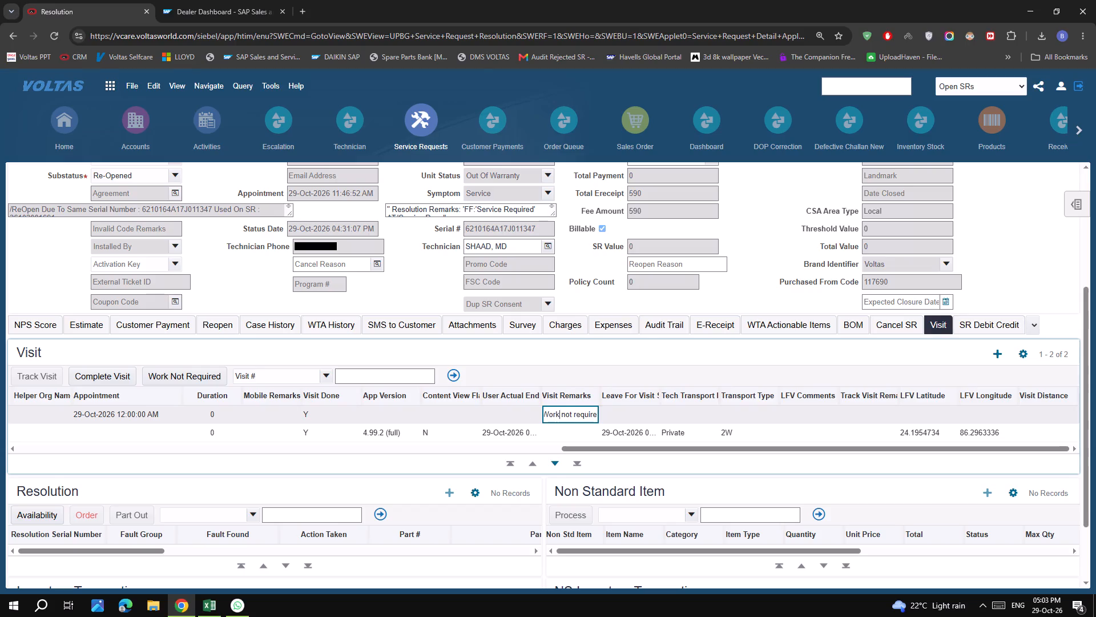
left_click(580, 414)
left_click_drag(580, 414, 611, 416)
left_click(570, 415)
key("ctrl+s")
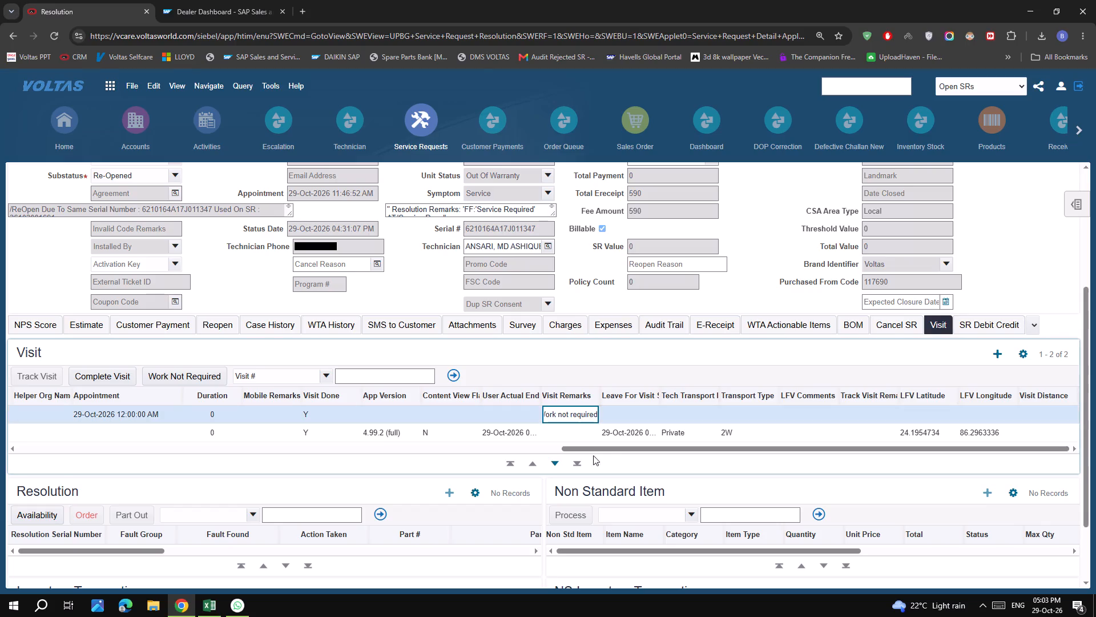
left_click_drag(610, 451, 211, 435)
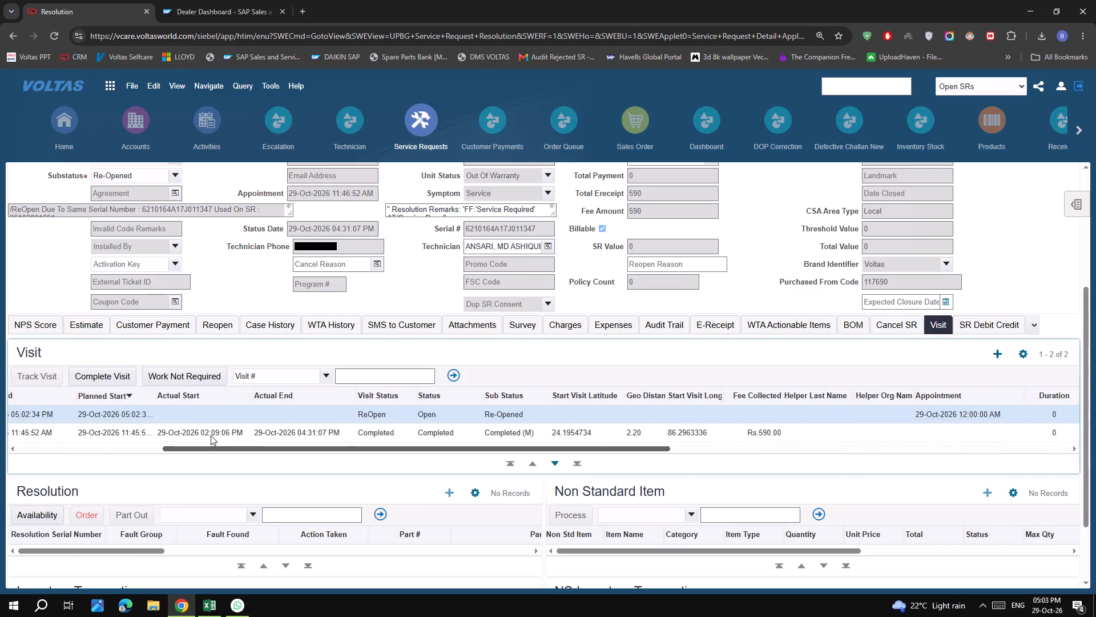
left_click_drag(211, 435, 151, 426)
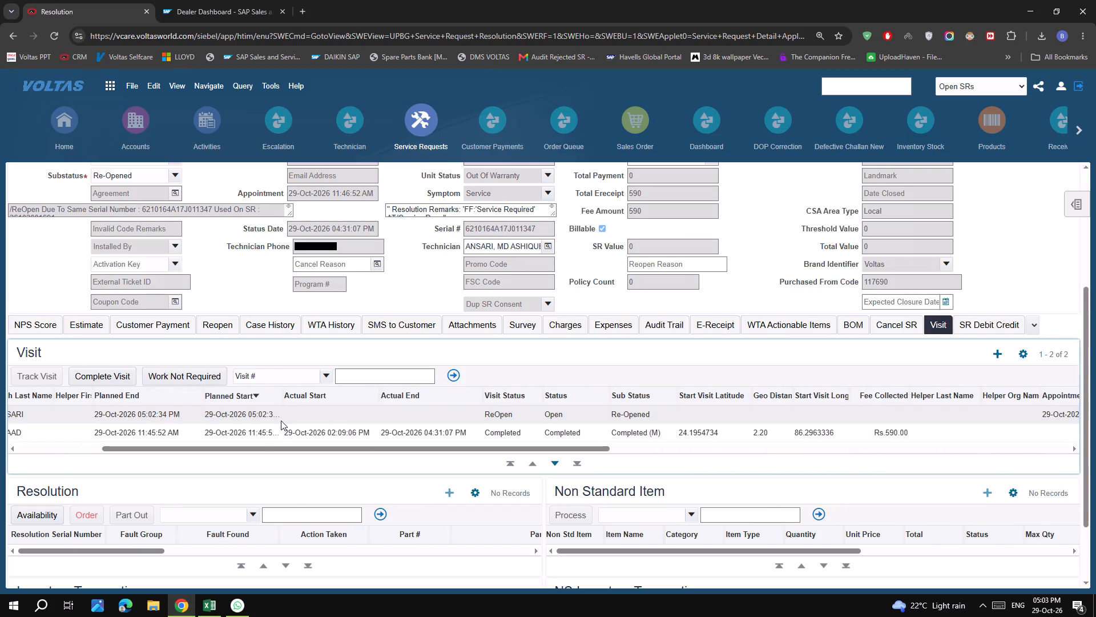
left_click_drag(277, 447, 152, 434)
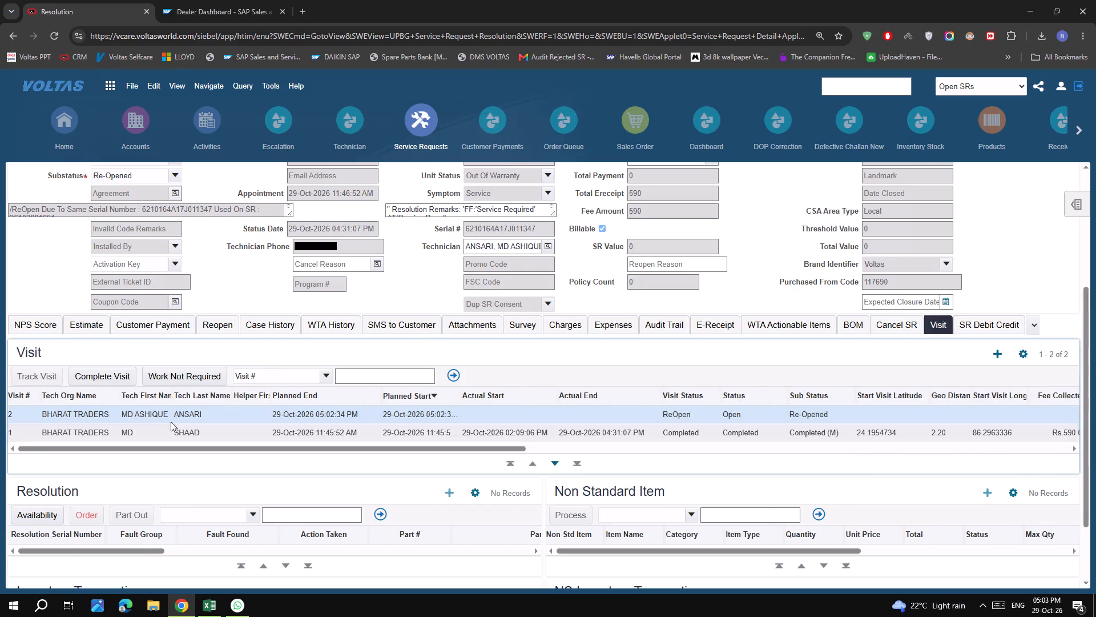
left_click(207, 374)
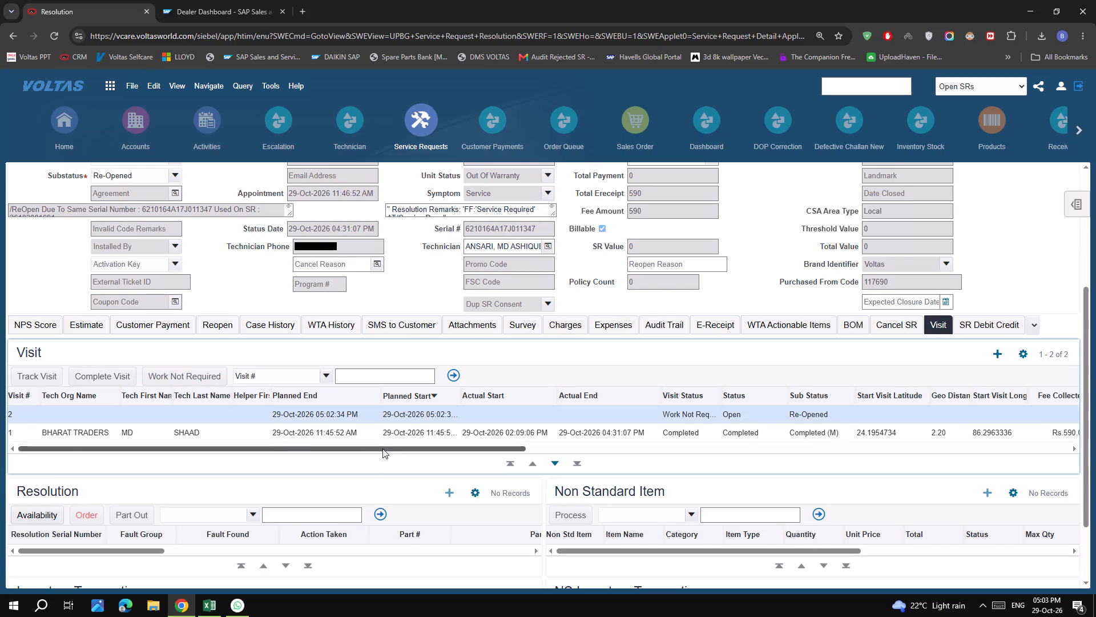
left_click_drag(382, 448, 862, 464)
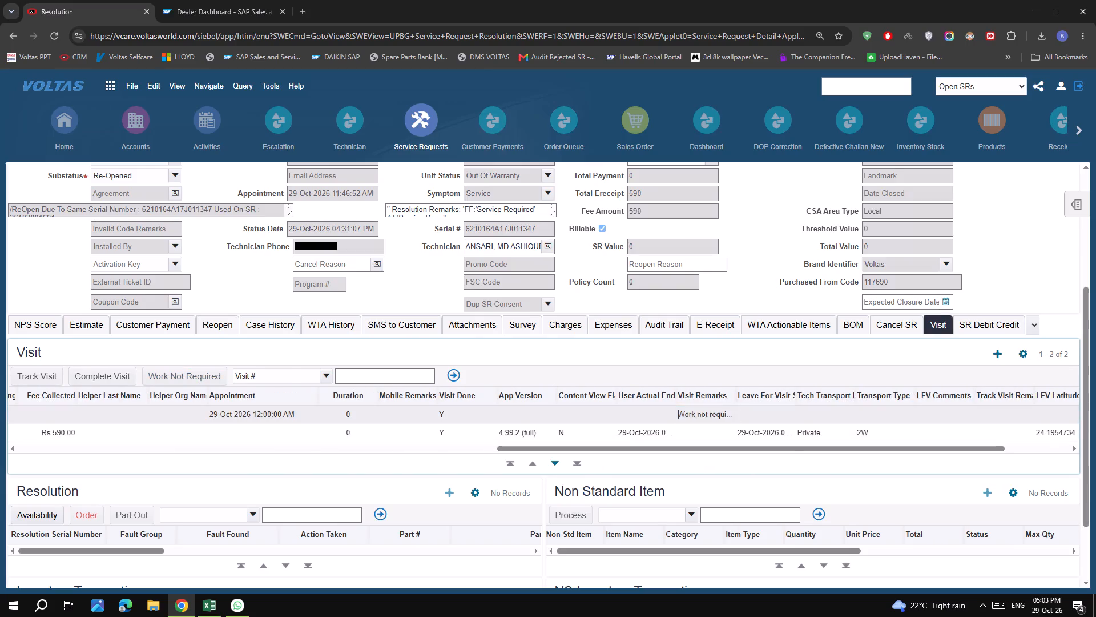
left_click(720, 414)
left_click_drag(723, 450, 31, 451)
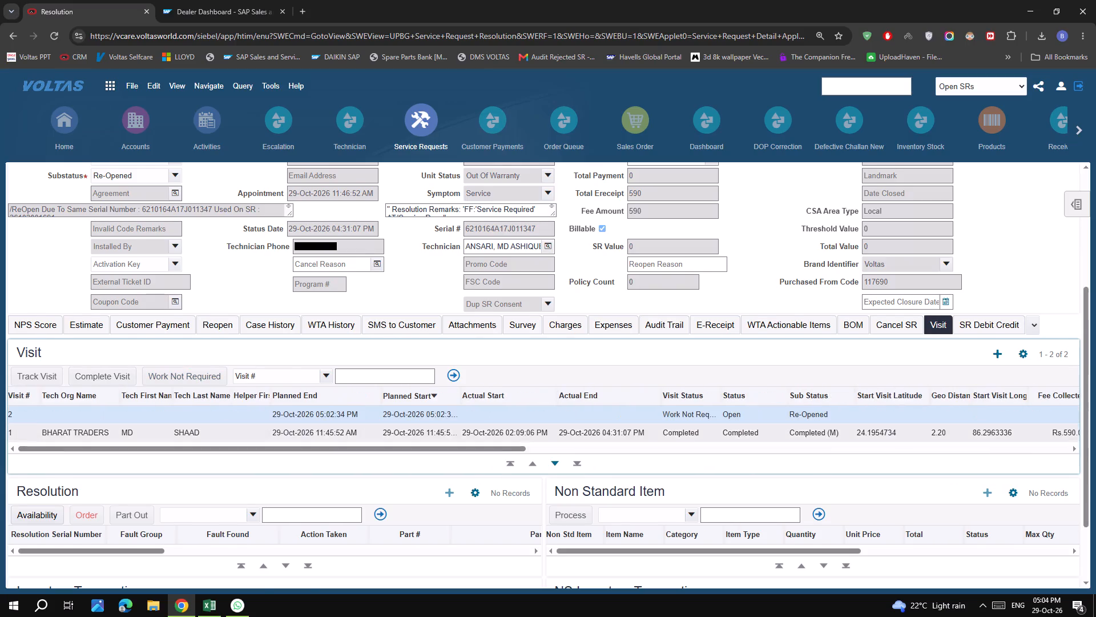
scroll(55, 434, "up", 5)
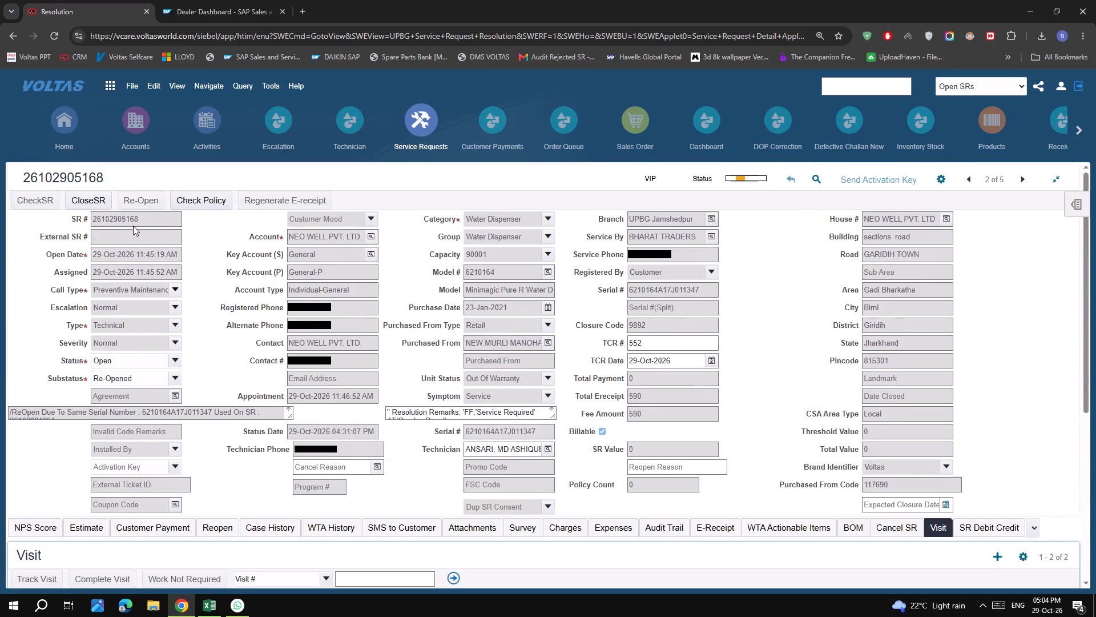
double_click(136, 222)
triple_click(136, 221)
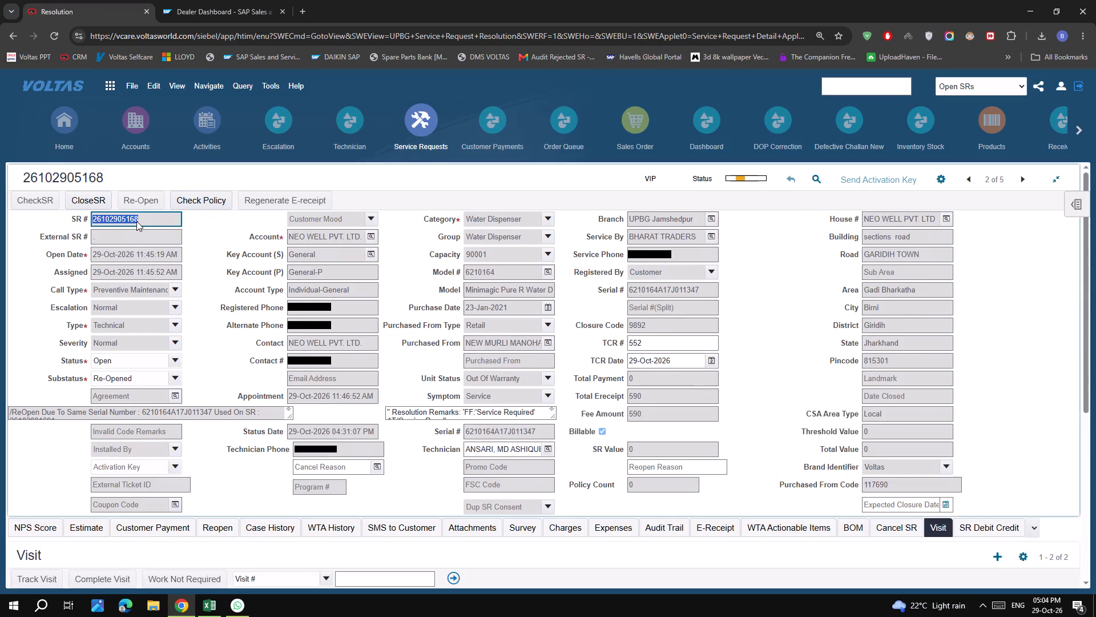
key("ctrl+c")
key("ctrl+c")
left_click(83, 201)
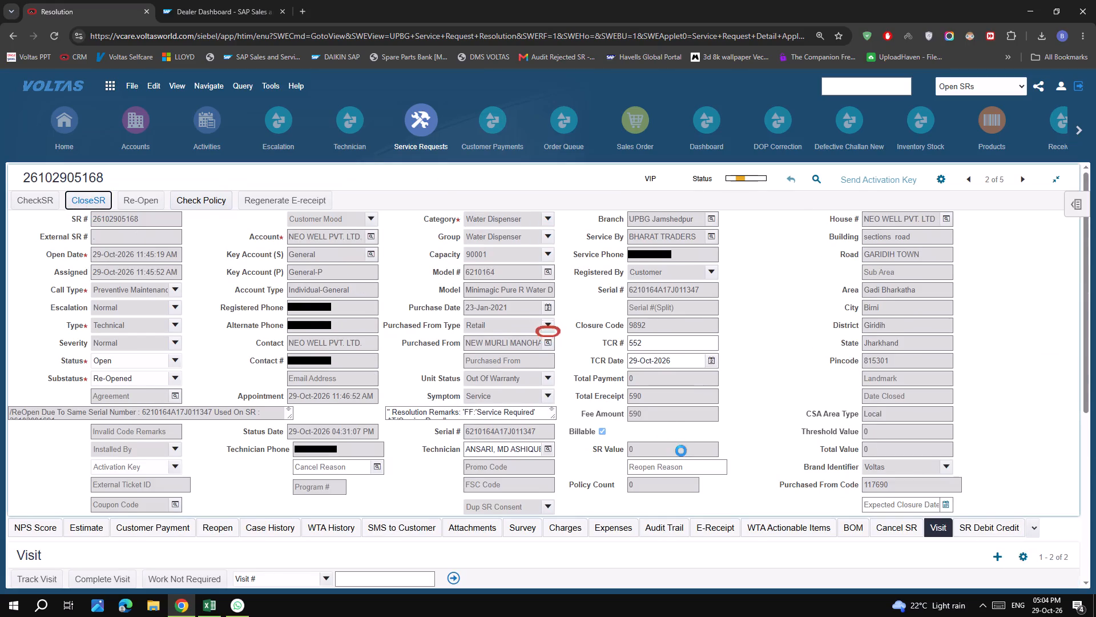
scroll(808, 360, "down", 6)
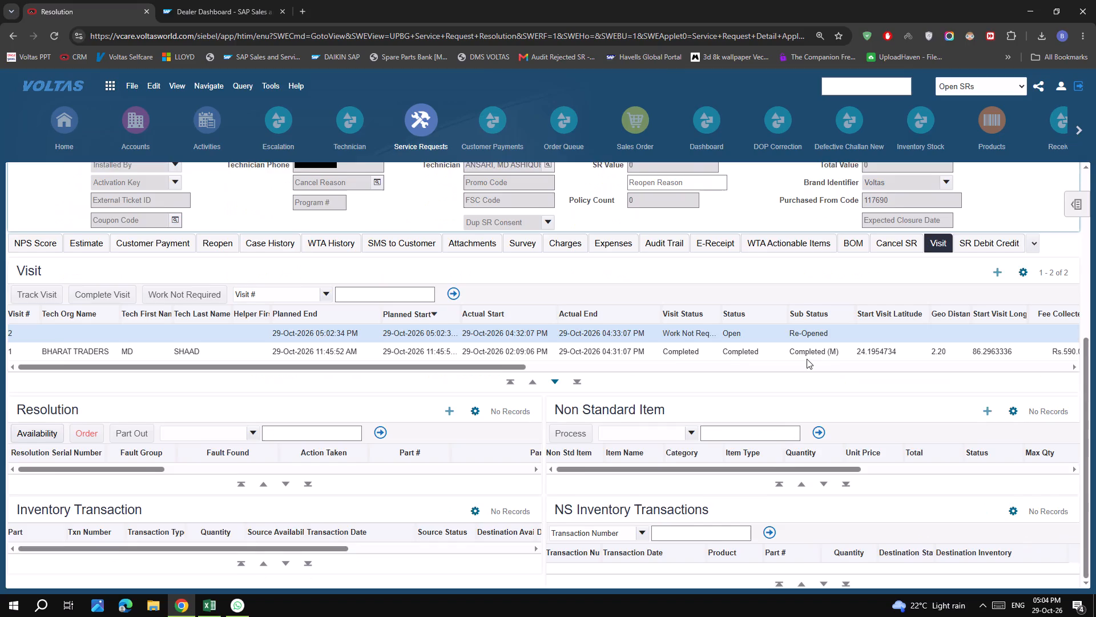
scroll(436, 345, "up", 11)
Load the Open SRs list in Service Requests and sort it by SR number in descending order.
left_click(424, 117)
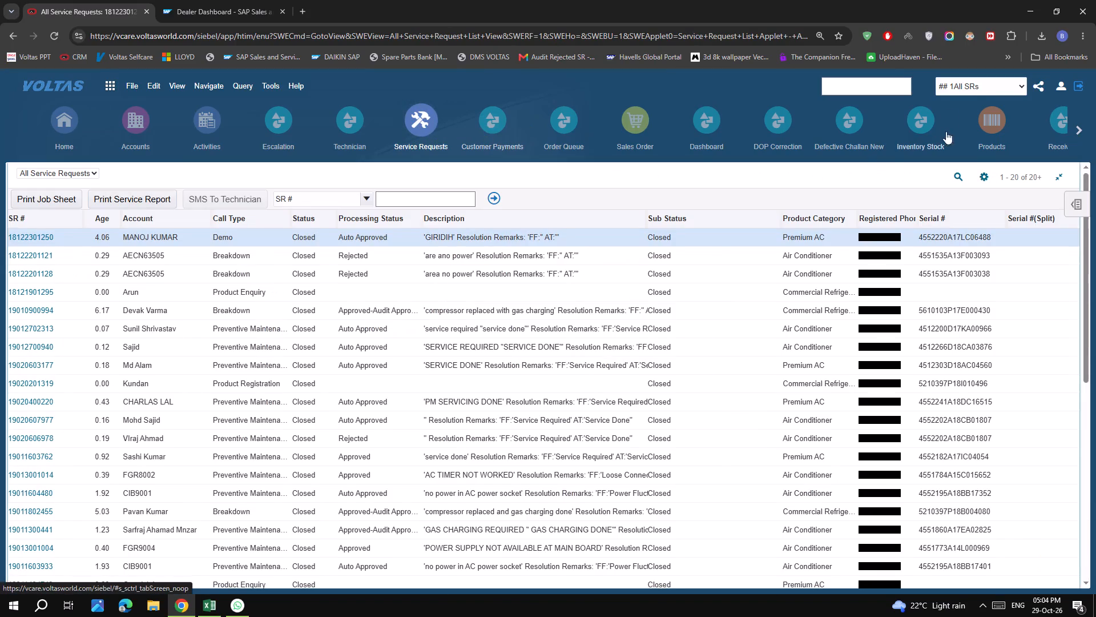
left_click(971, 89)
left_click(963, 284)
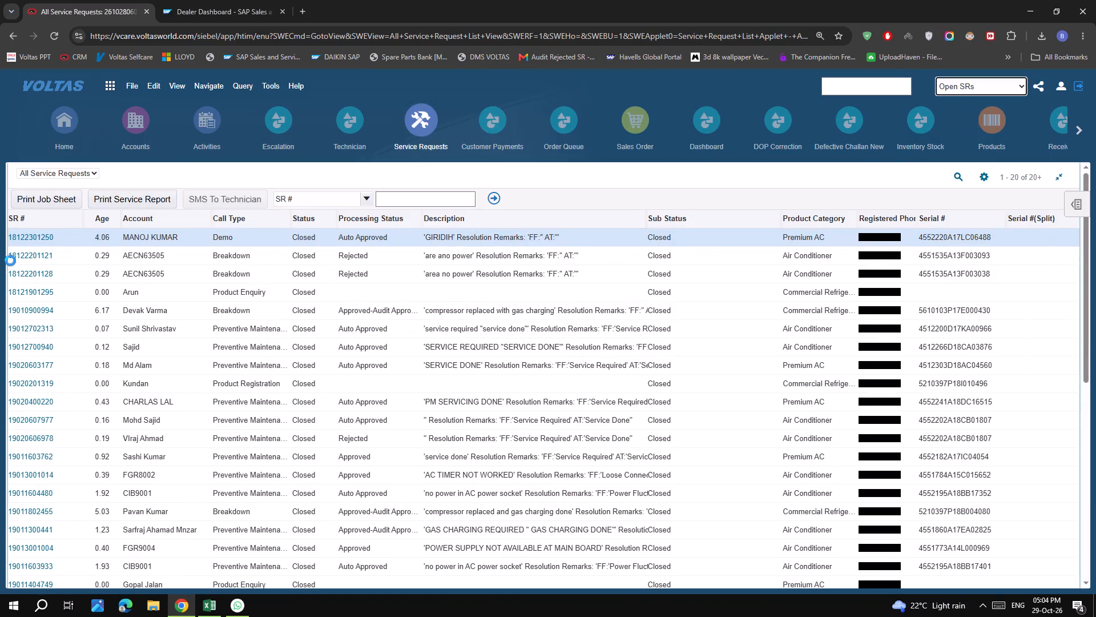
left_click(35, 218)
left_click(53, 222)
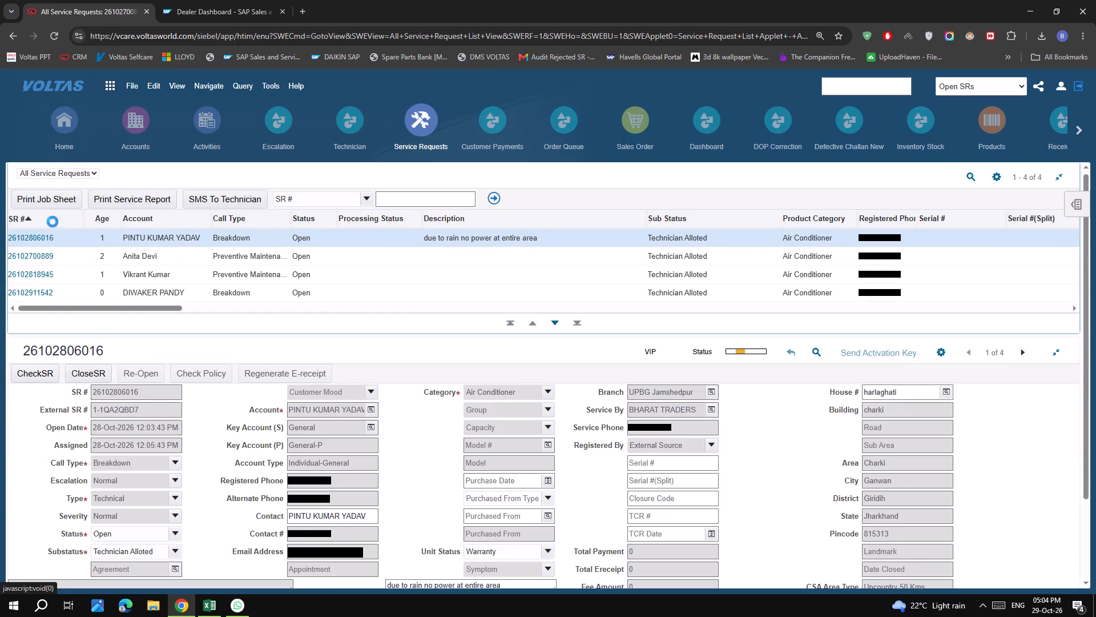
left_click(47, 215)
left_click(57, 223)
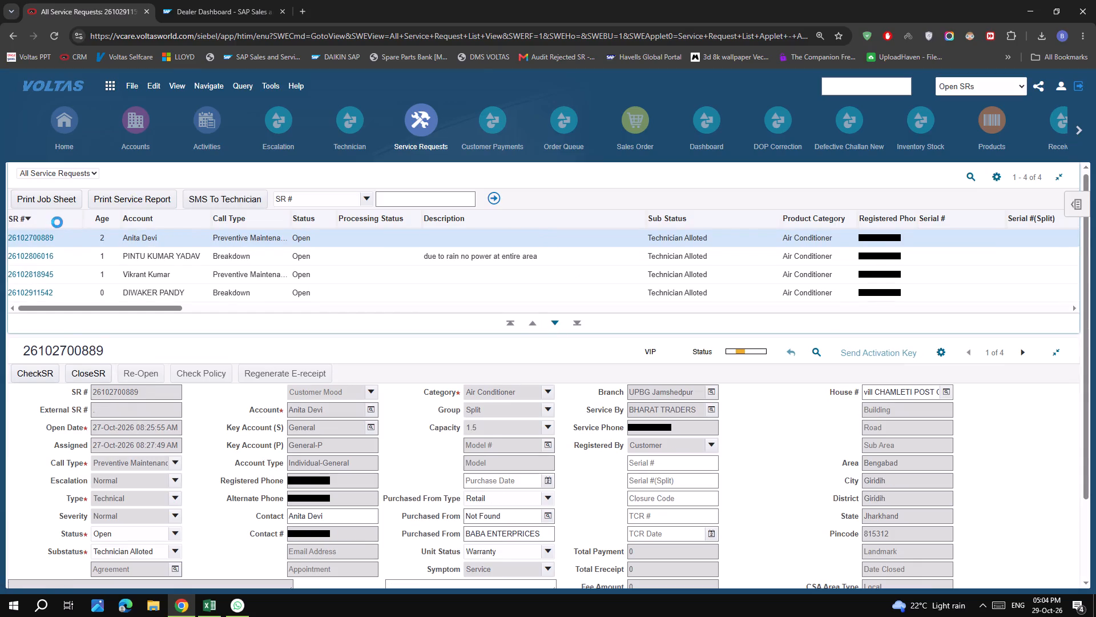
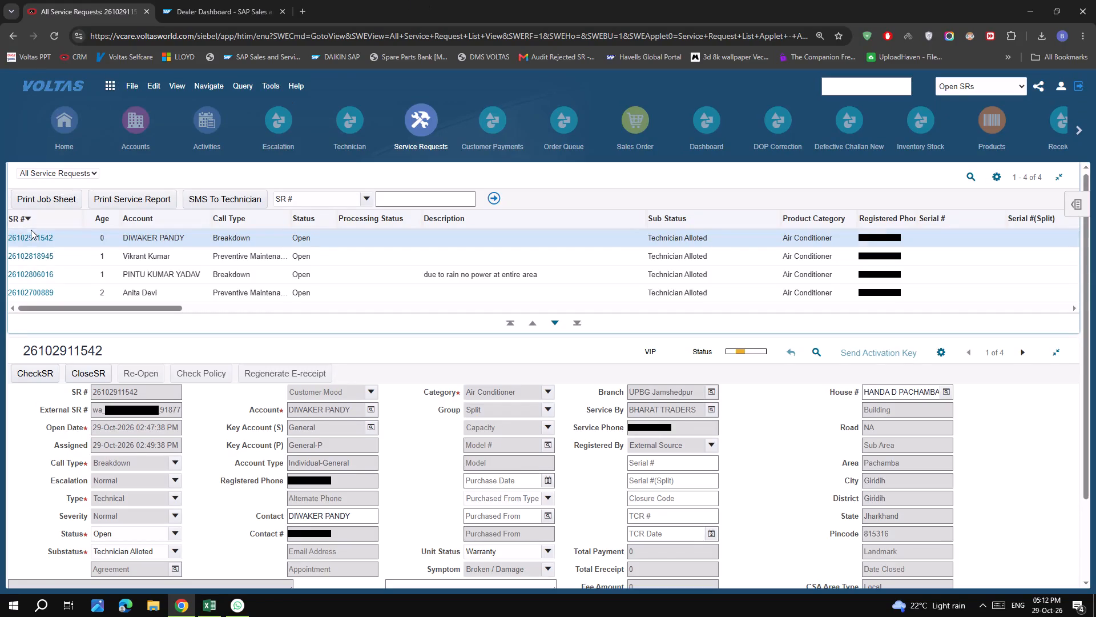
left_click(36, 256)
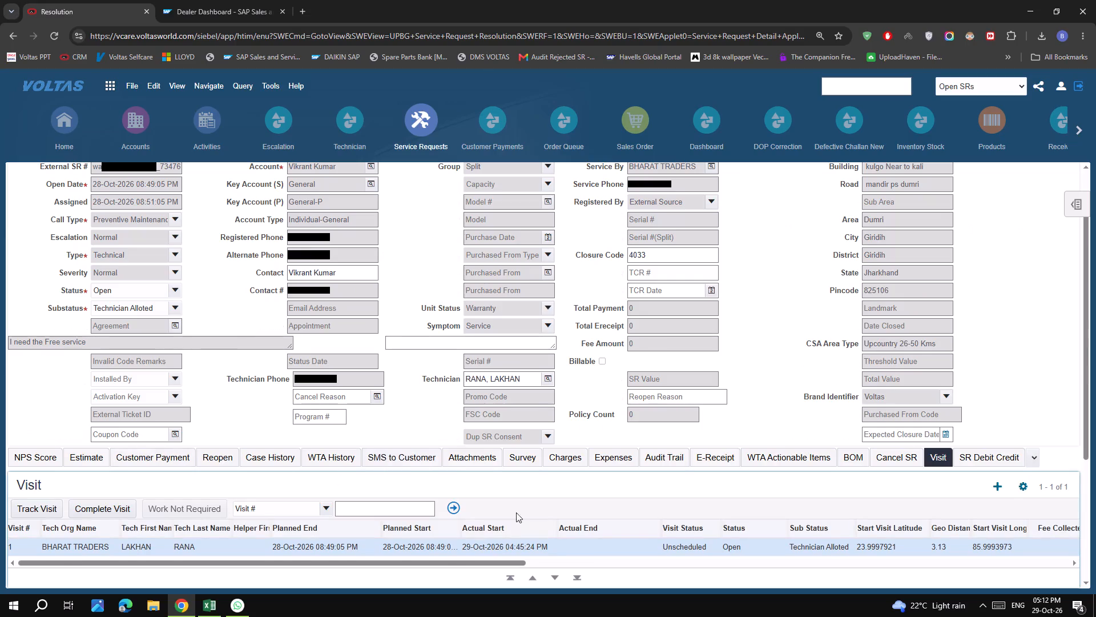
left_click(477, 461)
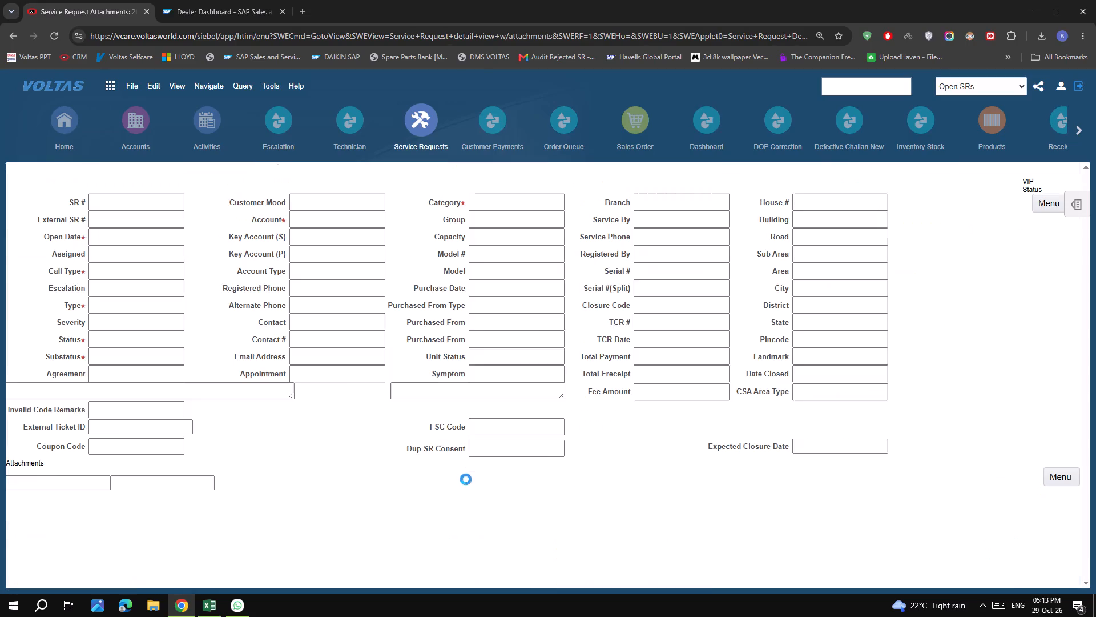
left_click(268, 545)
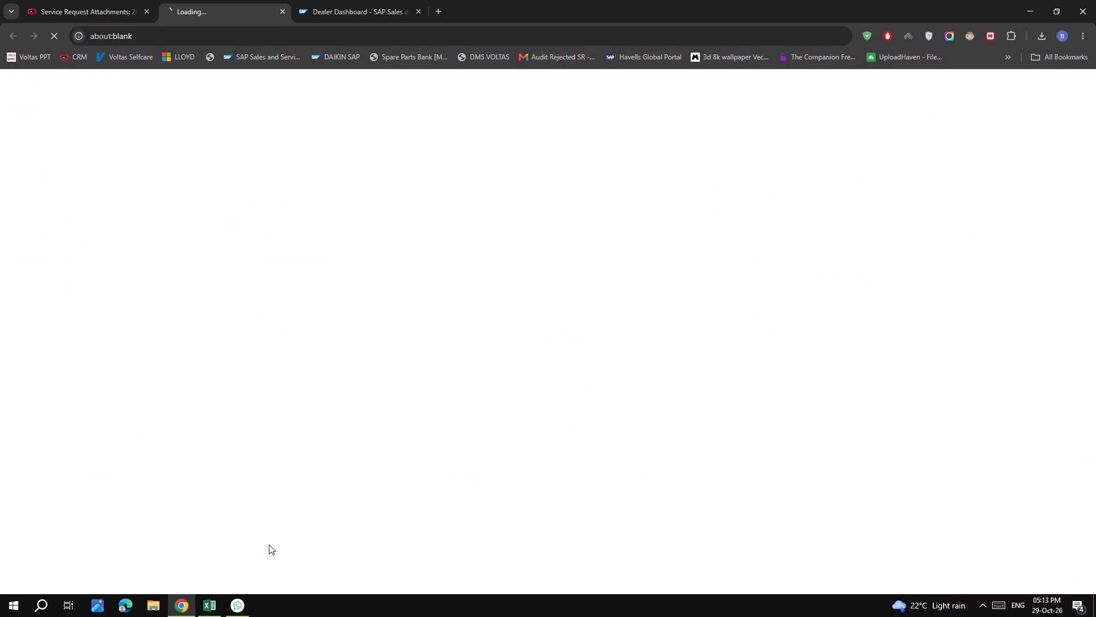
left_click(553, 429)
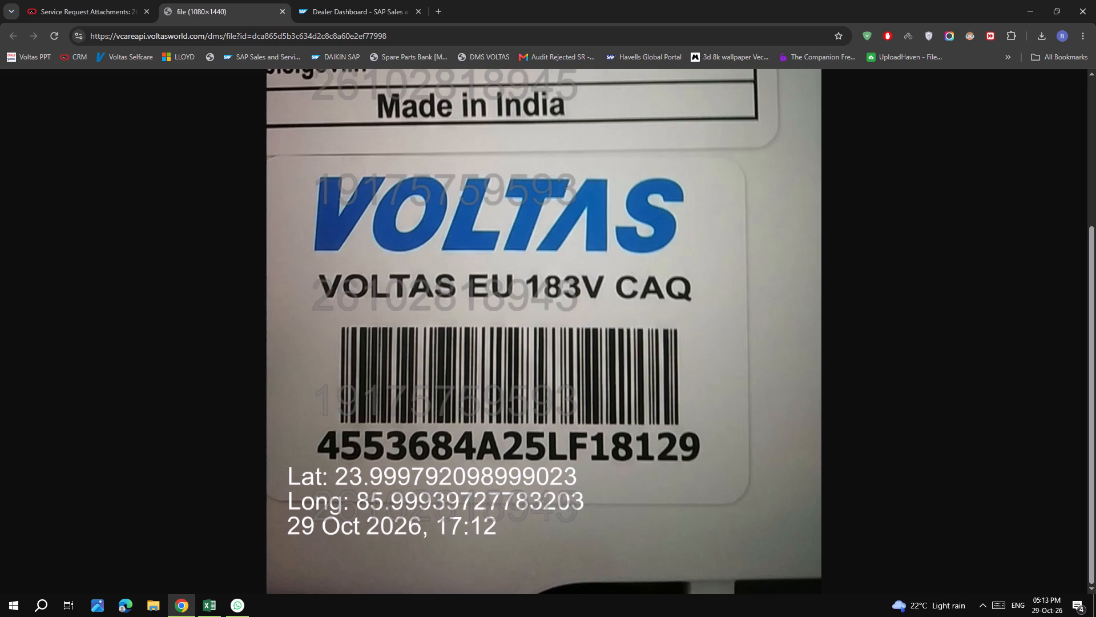
scroll(553, 430, "up", 6)
scroll(553, 430, "down", 6)
scroll(553, 432, "up", 6)
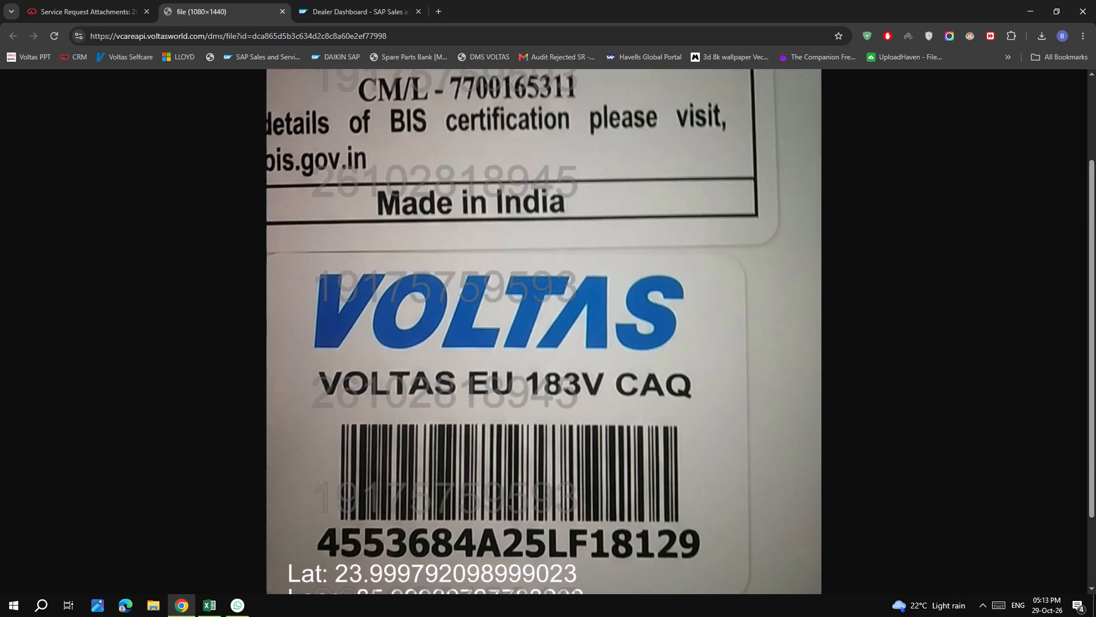
scroll(553, 432, "up", 1)
scroll(553, 432, "down", 6)
scroll(553, 432, "up", 7)
left_click(553, 432)
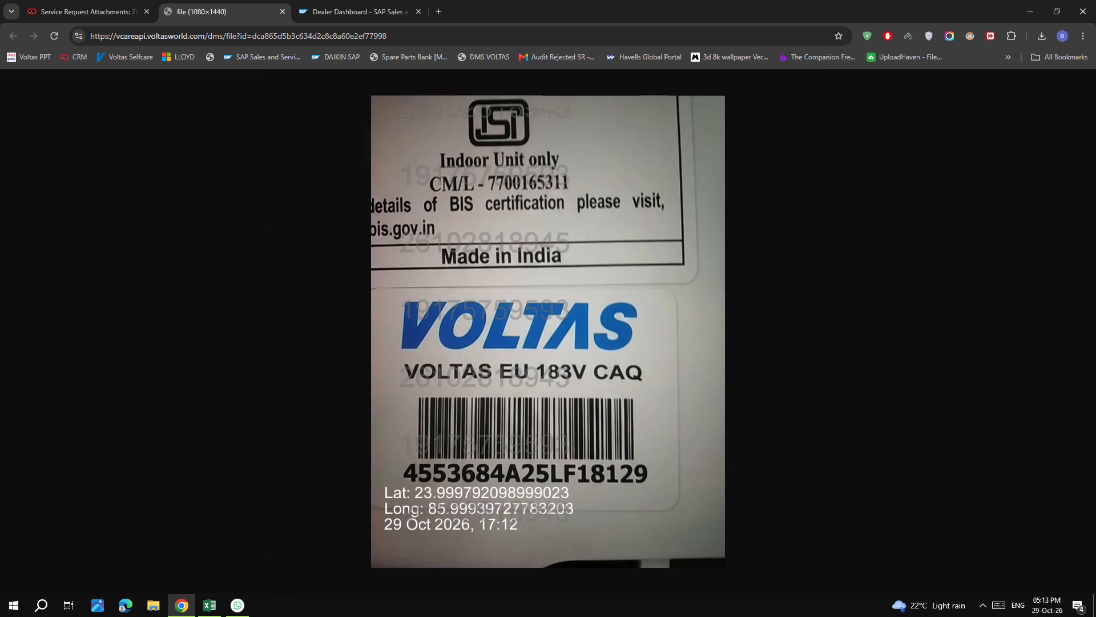
left_click(581, 428)
scroll(581, 428, "up", 6)
left_click(581, 428)
left_click(283, 7)
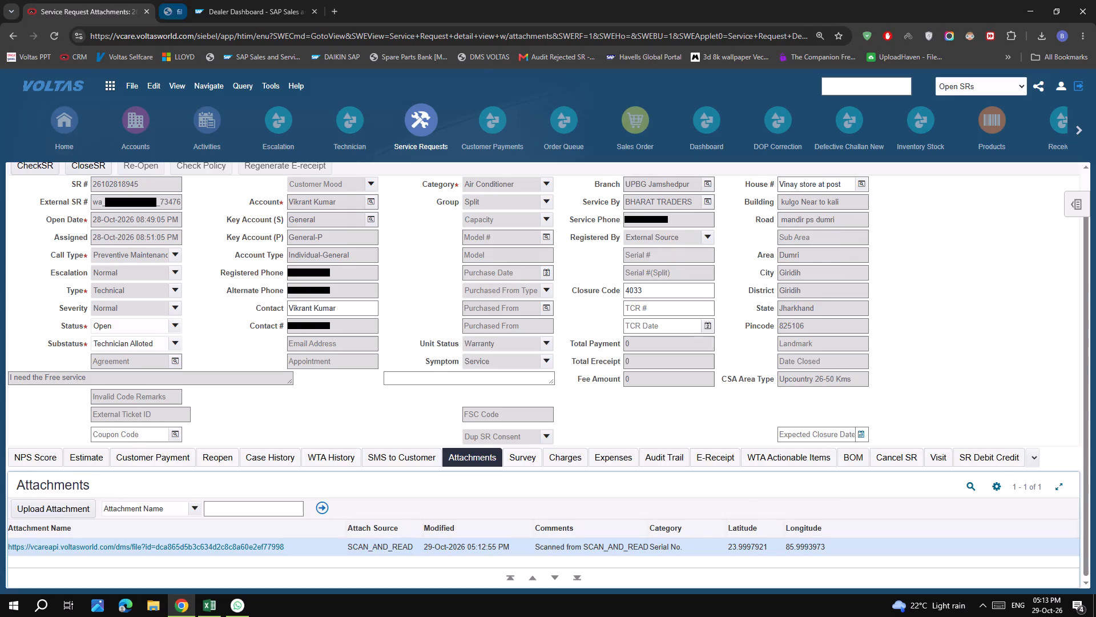
scroll(815, 502, "up", 8)
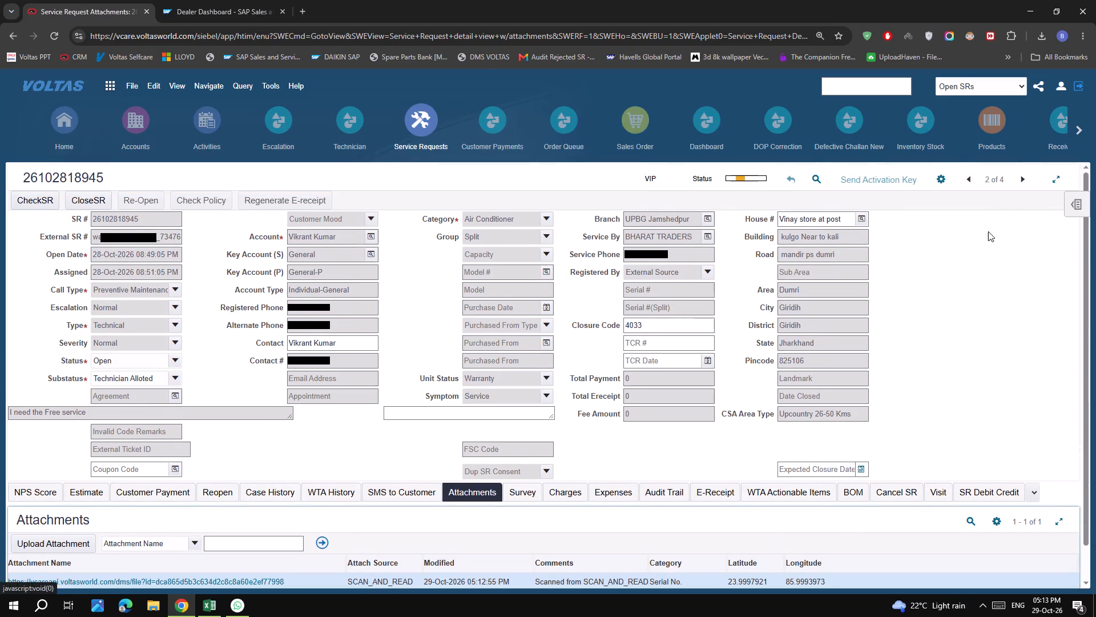
left_click(977, 312)
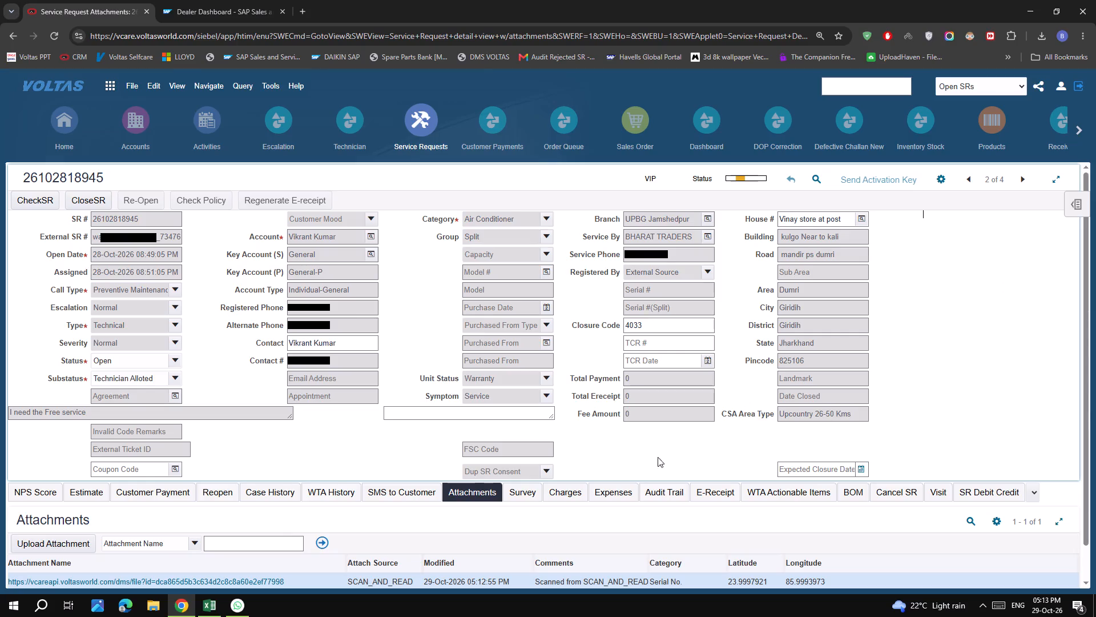
left_click(54, 38)
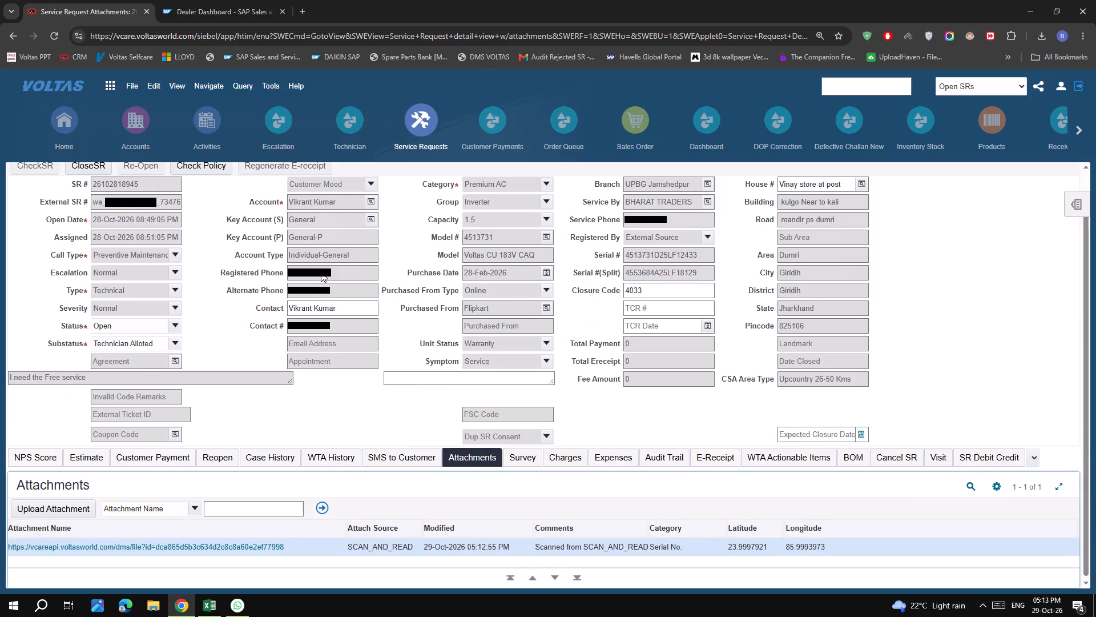
double_click(321, 272)
key("ctrl+c")
key("ctrl+c")
scroll(913, 226, "up", 3)
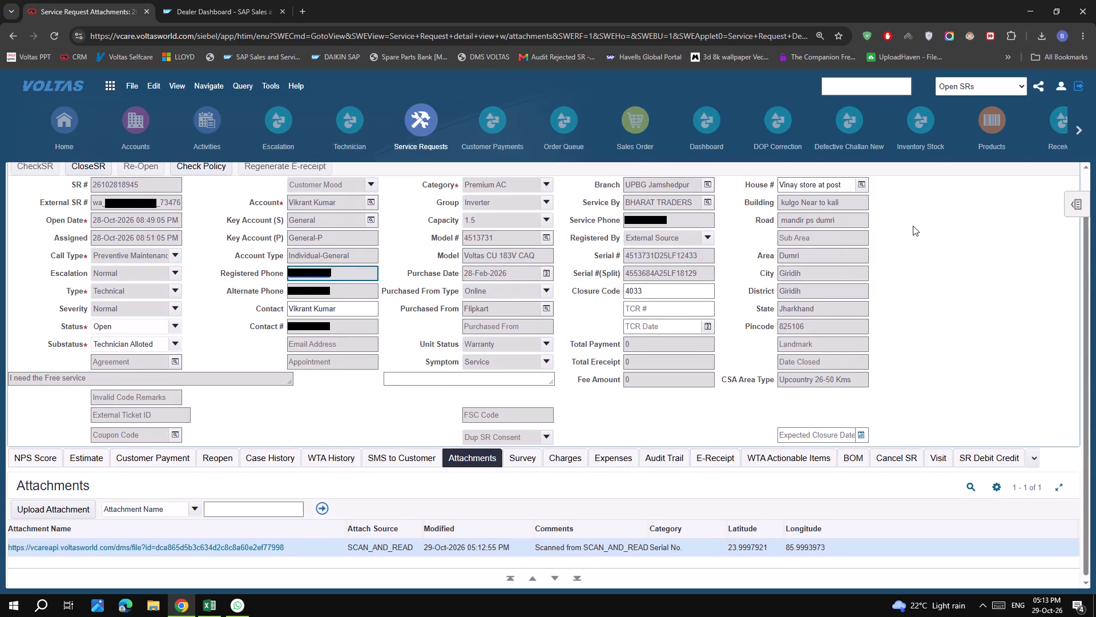
scroll(913, 226, "up", 3)
left_click(811, 181)
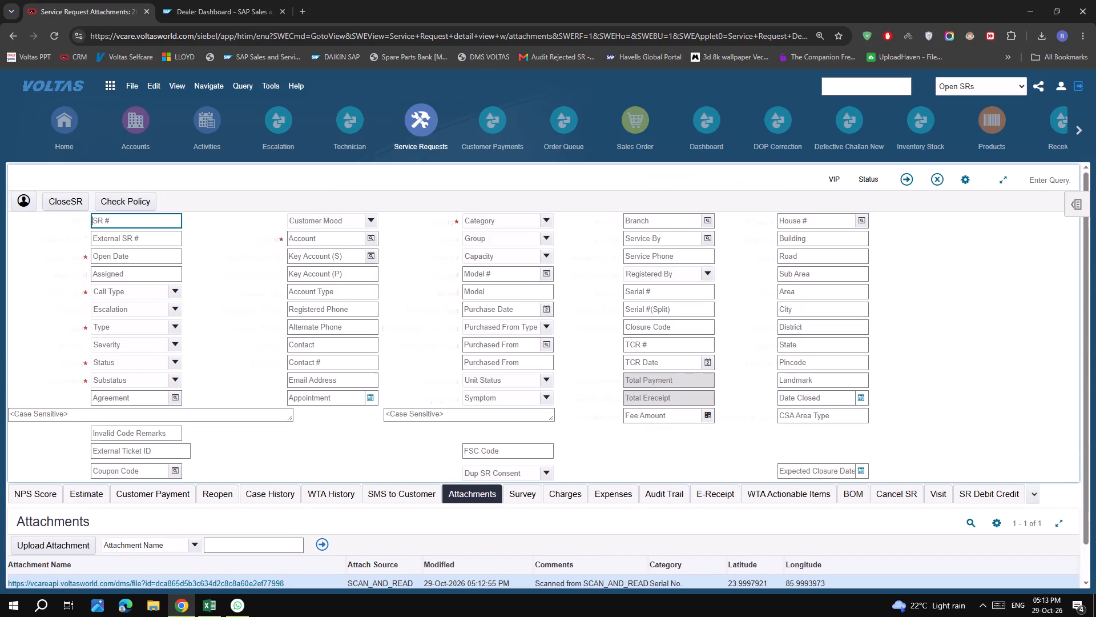
left_click(332, 303)
key("ctrl+v")
key("Return")
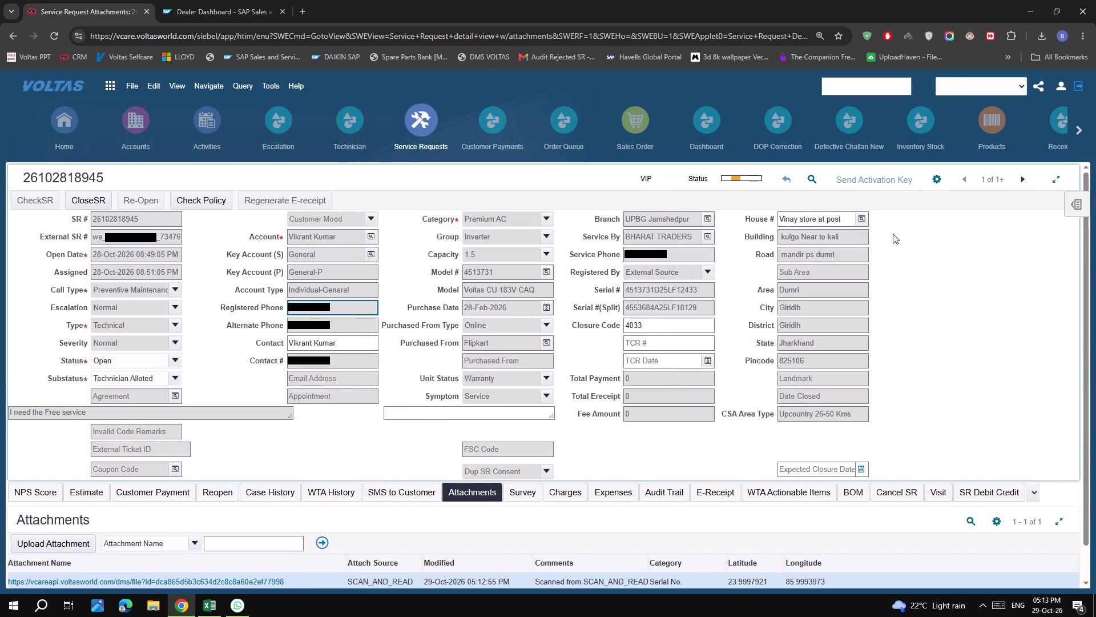
left_click(1019, 176)
left_click(1019, 176)
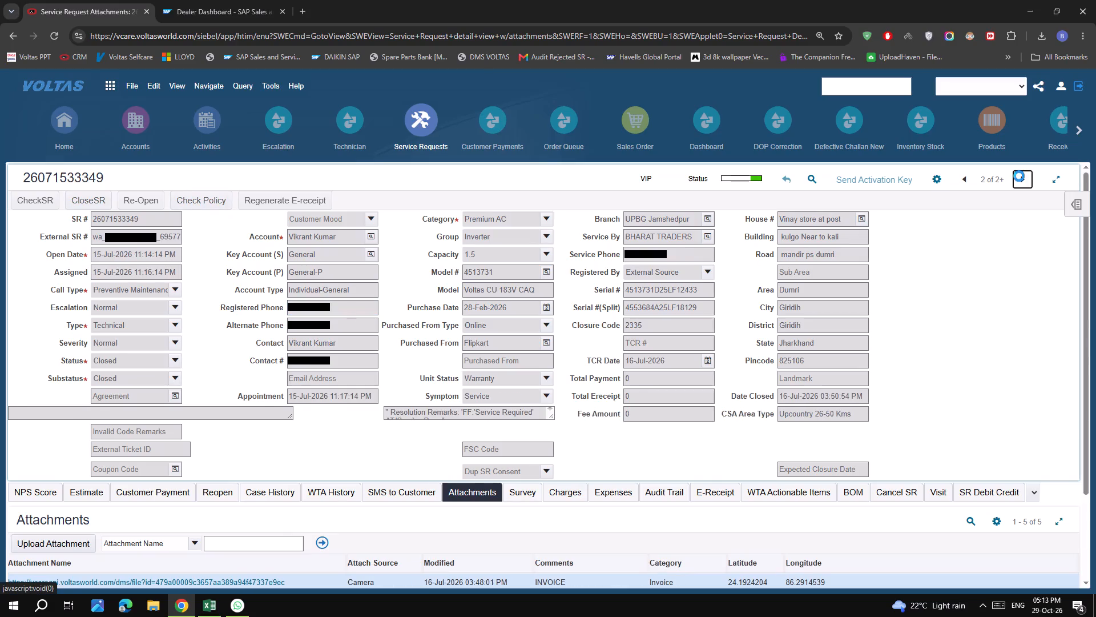
scroll(647, 357, "down", 7)
scroll(648, 362, "up", 6)
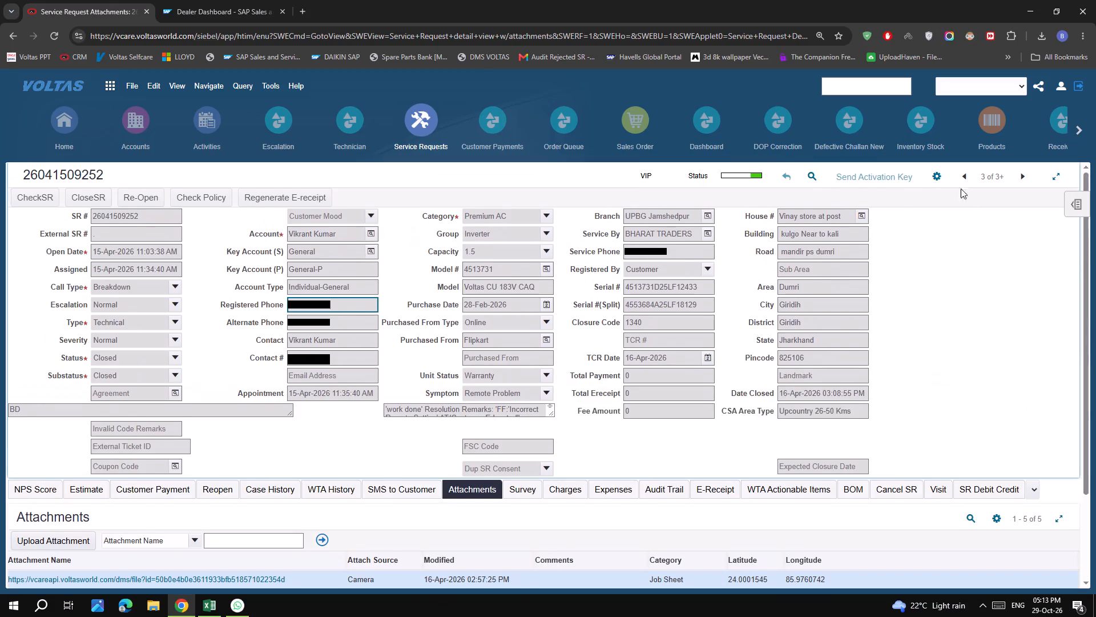
left_click(964, 166)
double_click(965, 175)
left_click(965, 175)
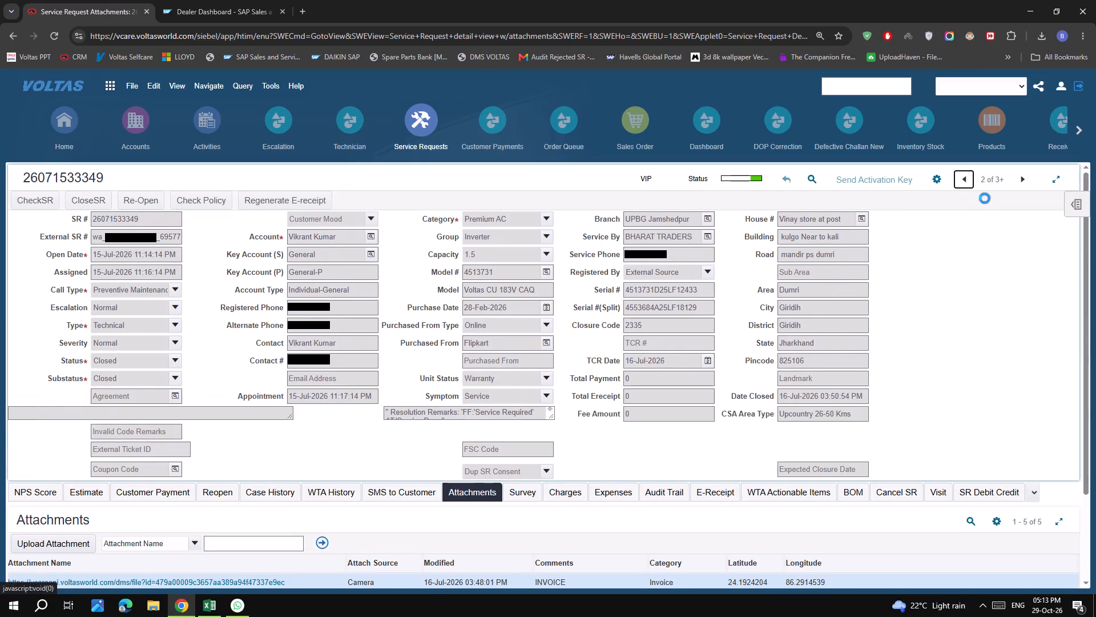
left_click(1021, 181)
left_click(1021, 181)
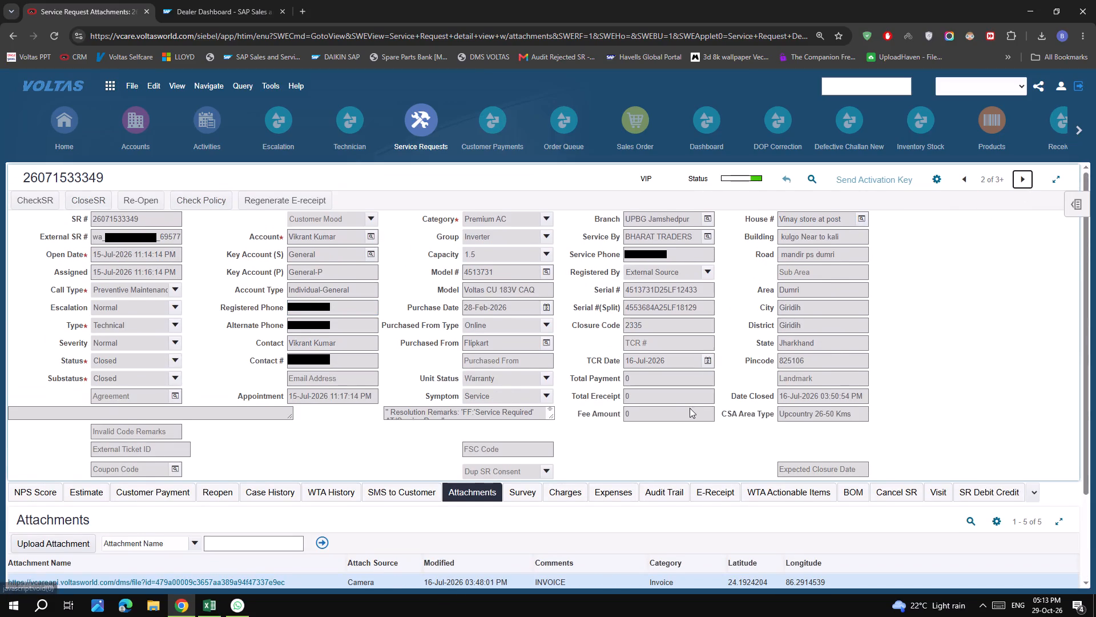
scroll(551, 515, "down", 4)
scroll(829, 415, "up", 1)
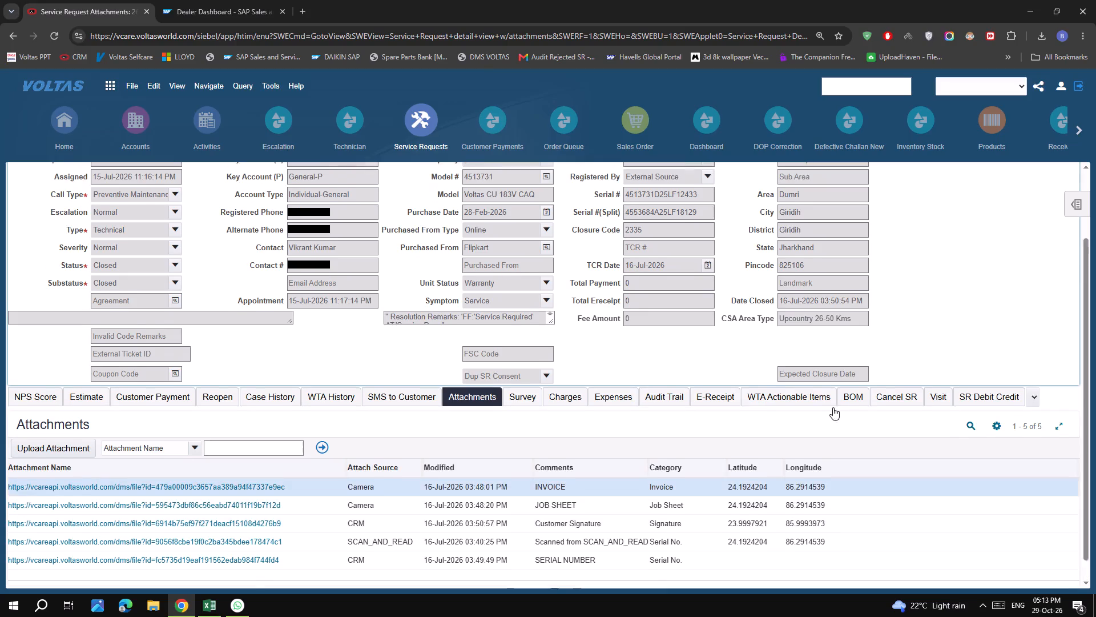
scroll(925, 287, "up", 6)
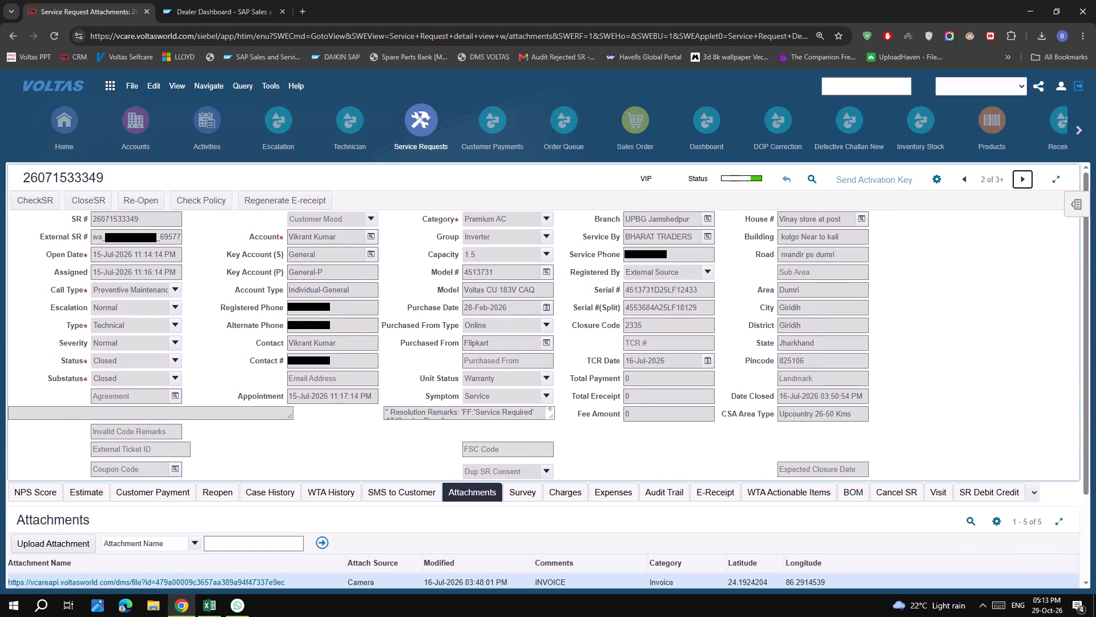
left_click(1021, 179)
scroll(499, 396, "down", 6)
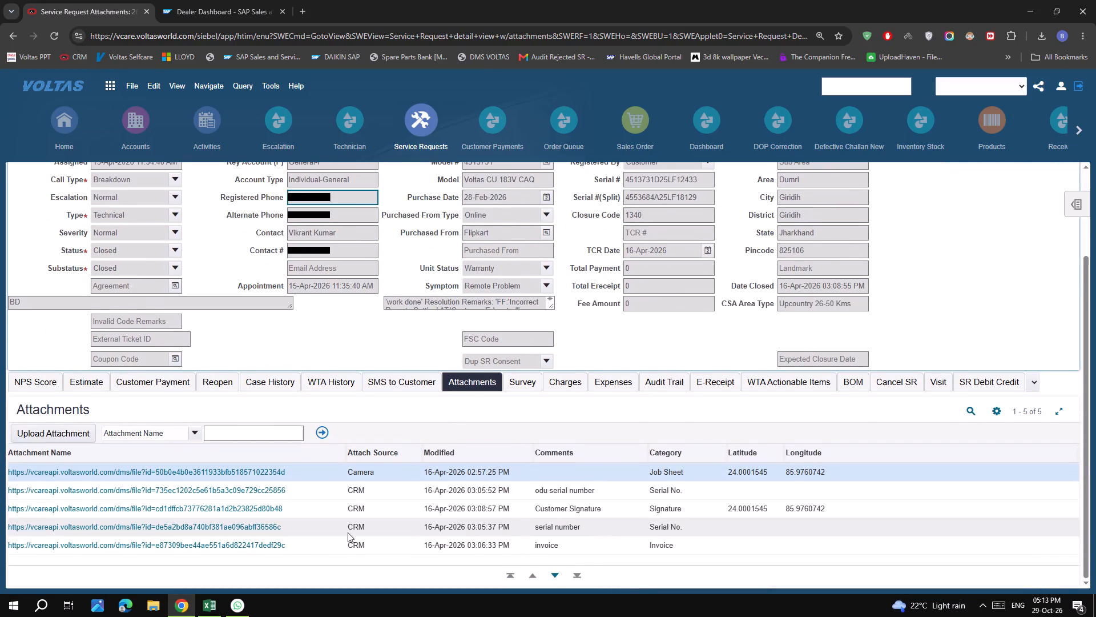
left_click(268, 546)
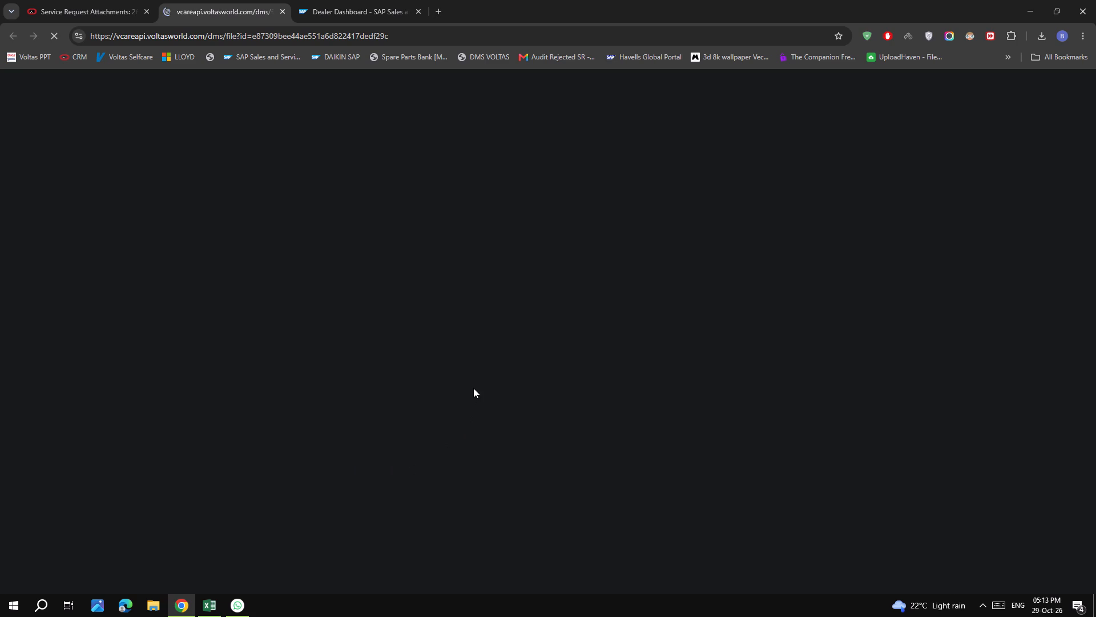
left_click(80, 8)
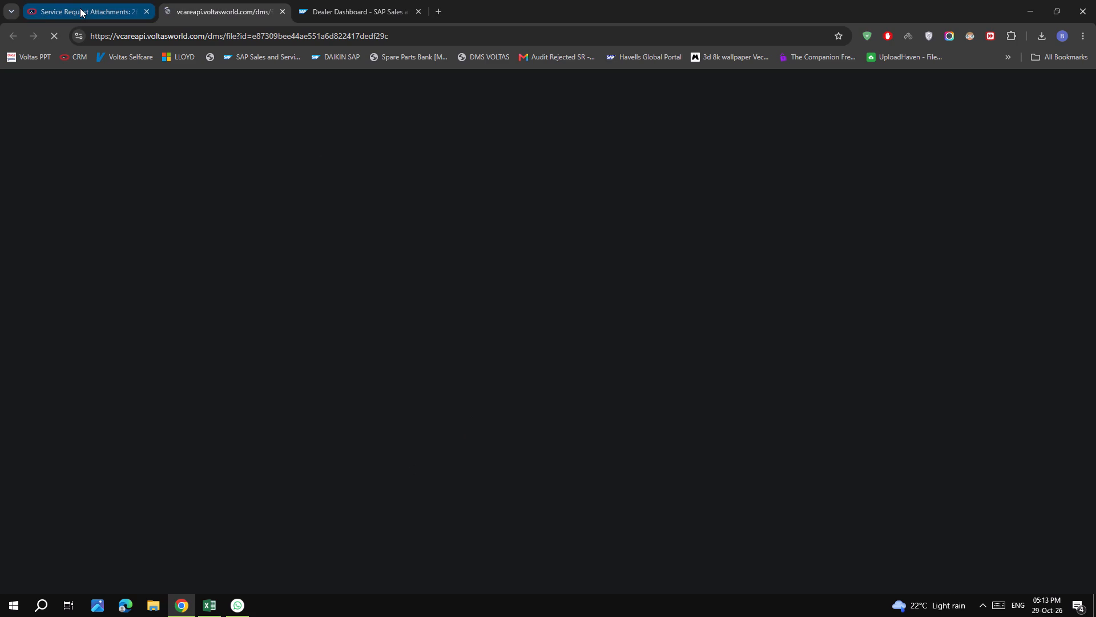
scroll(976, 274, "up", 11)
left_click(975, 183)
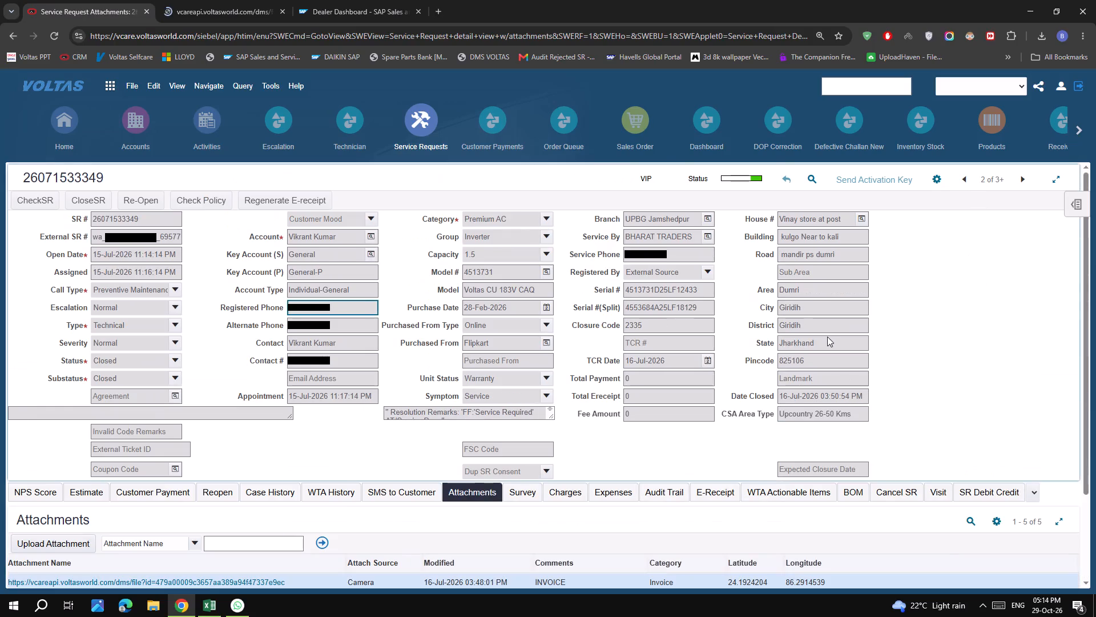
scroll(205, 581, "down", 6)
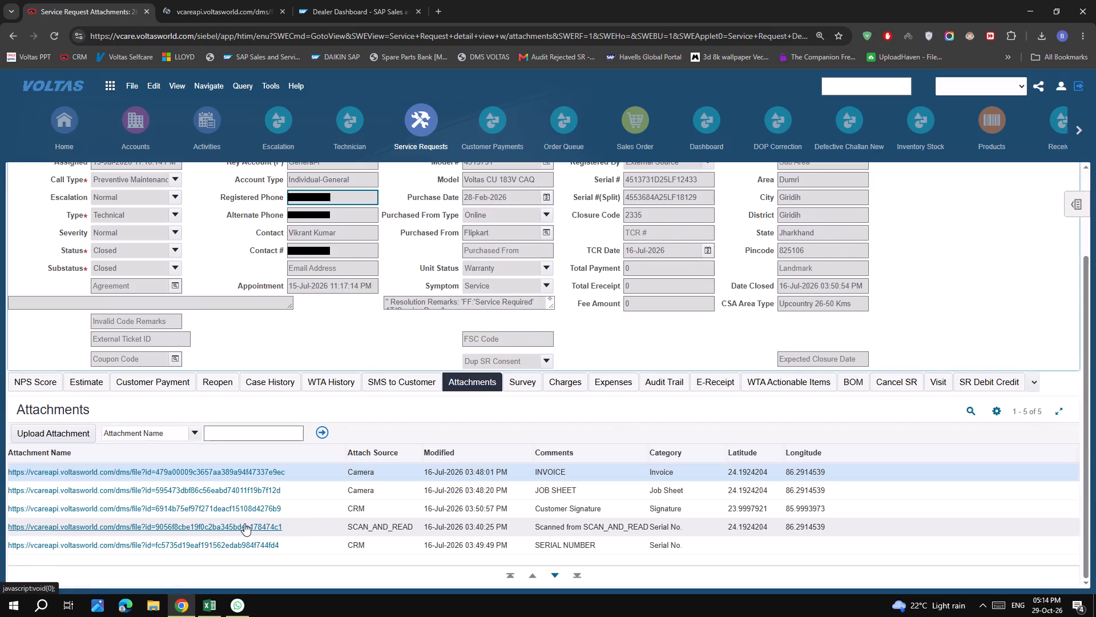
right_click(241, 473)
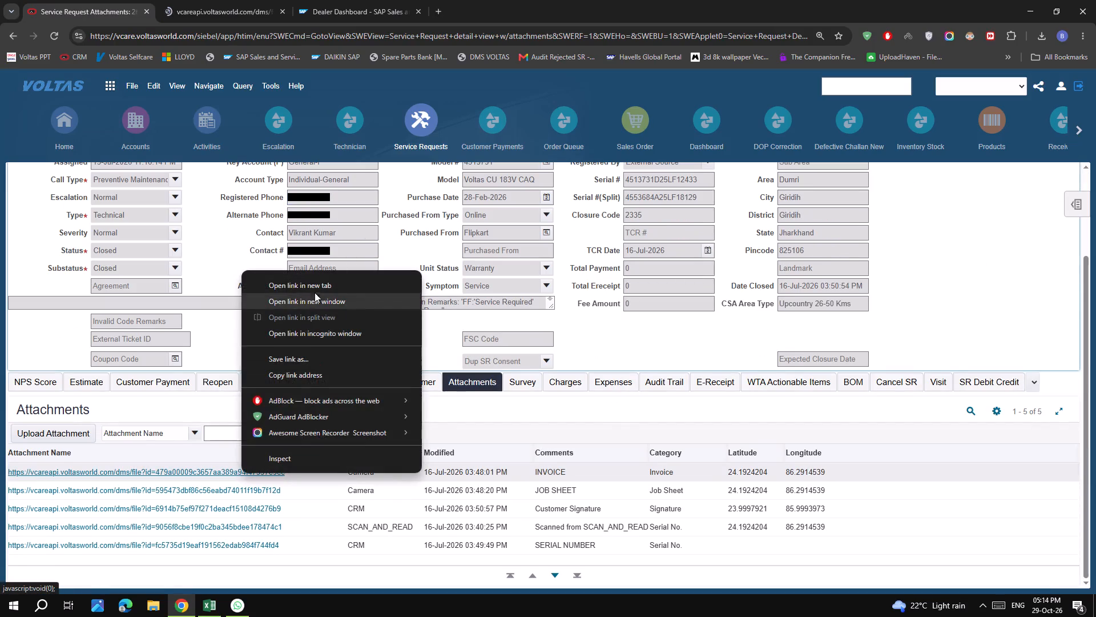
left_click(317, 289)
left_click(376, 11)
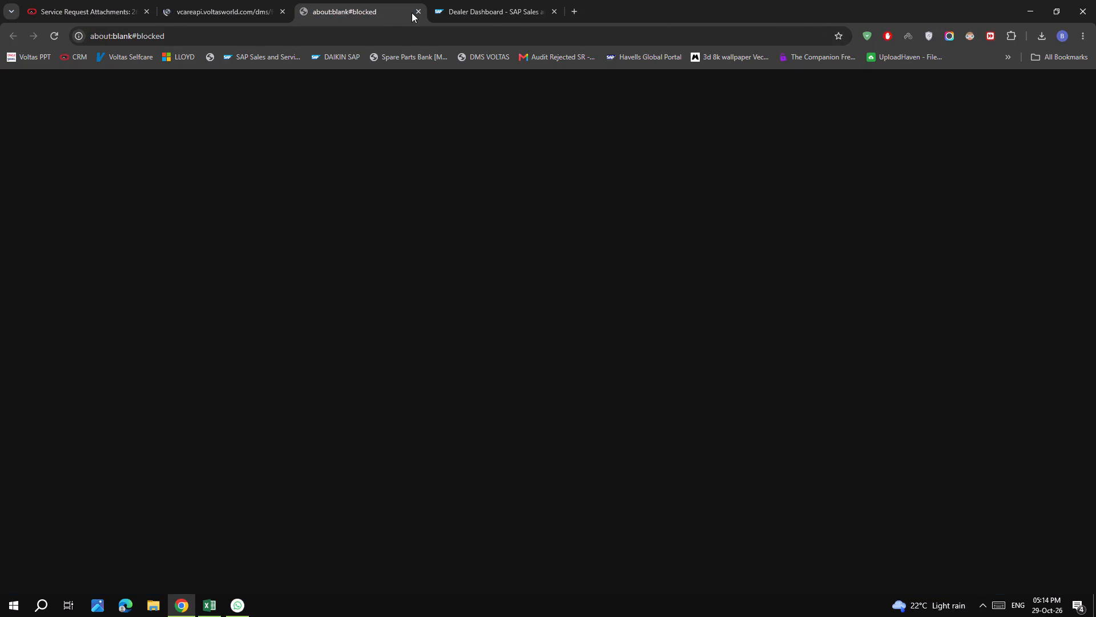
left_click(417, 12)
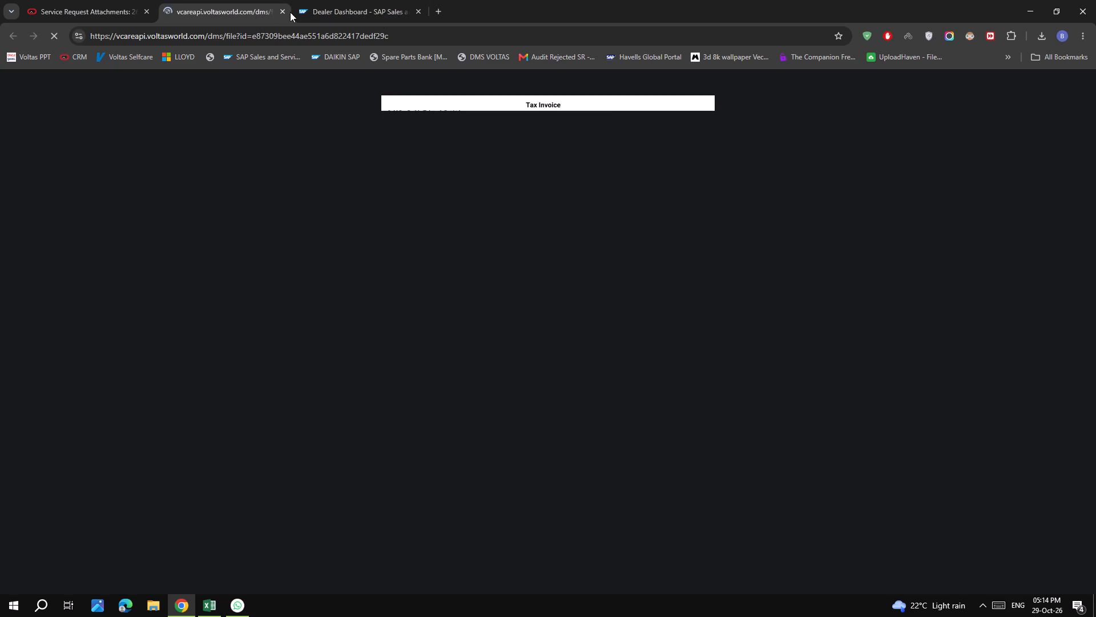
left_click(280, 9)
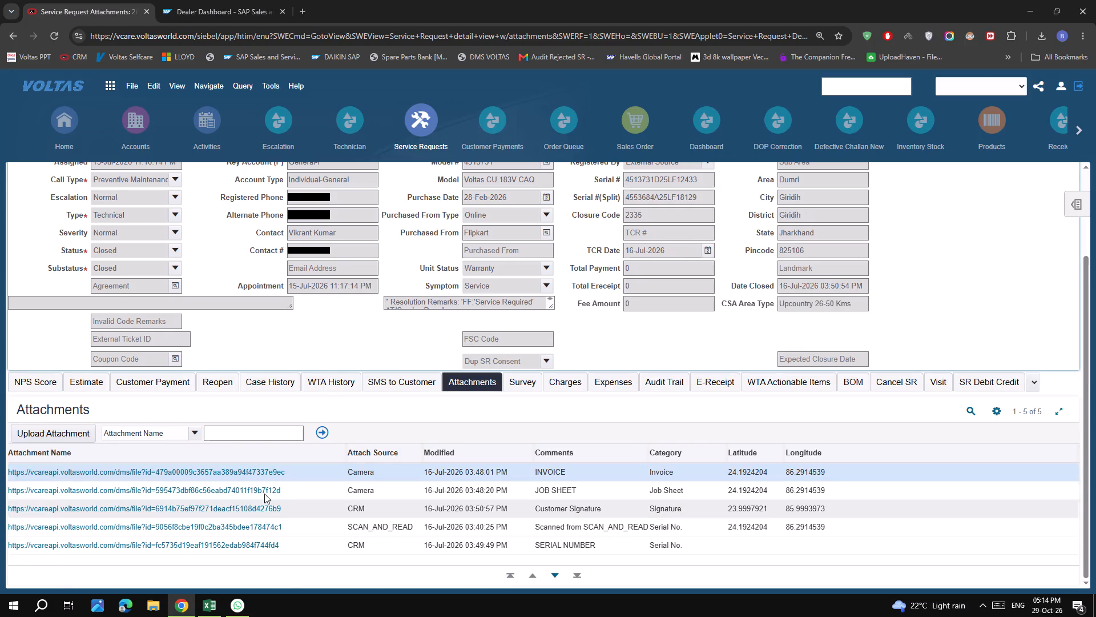
left_click(265, 472)
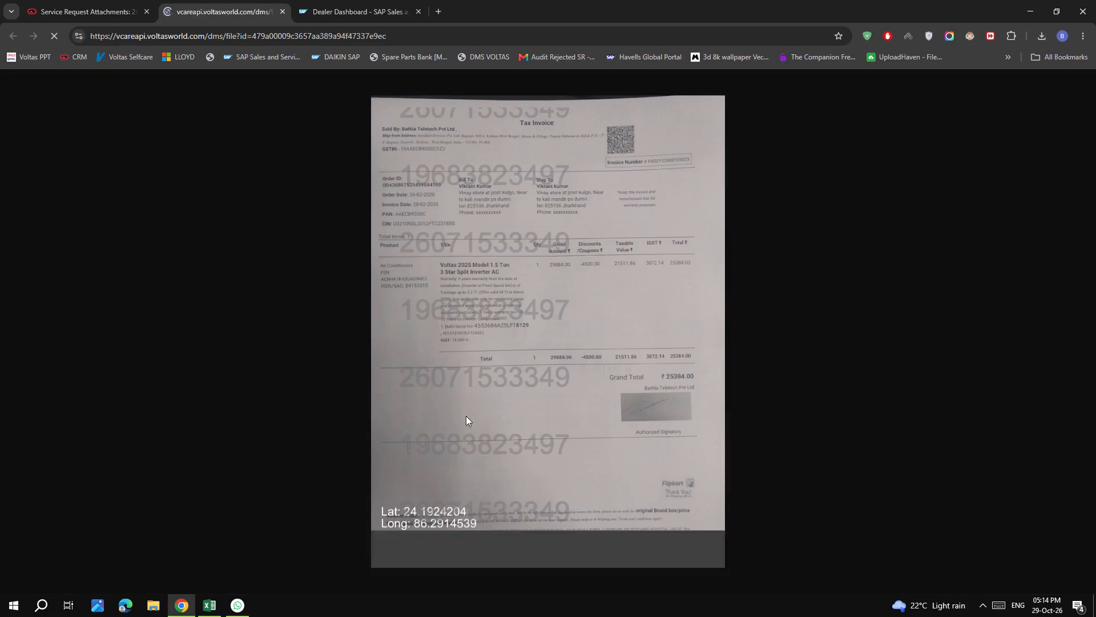
left_click(532, 362)
scroll(534, 365, "up", 7)
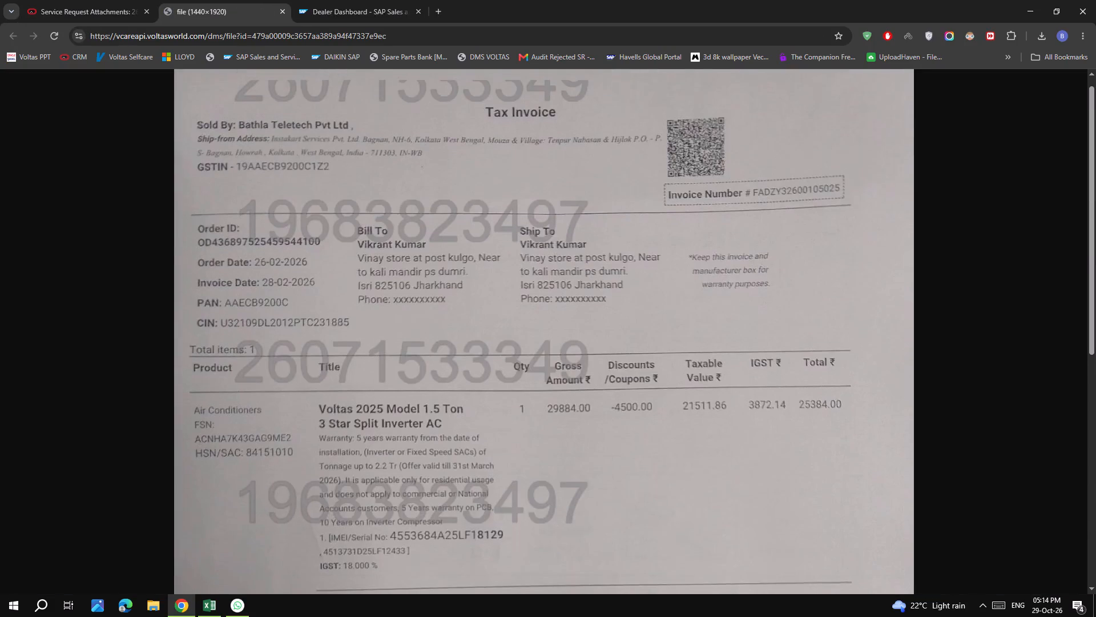
scroll(534, 366, "up", 4)
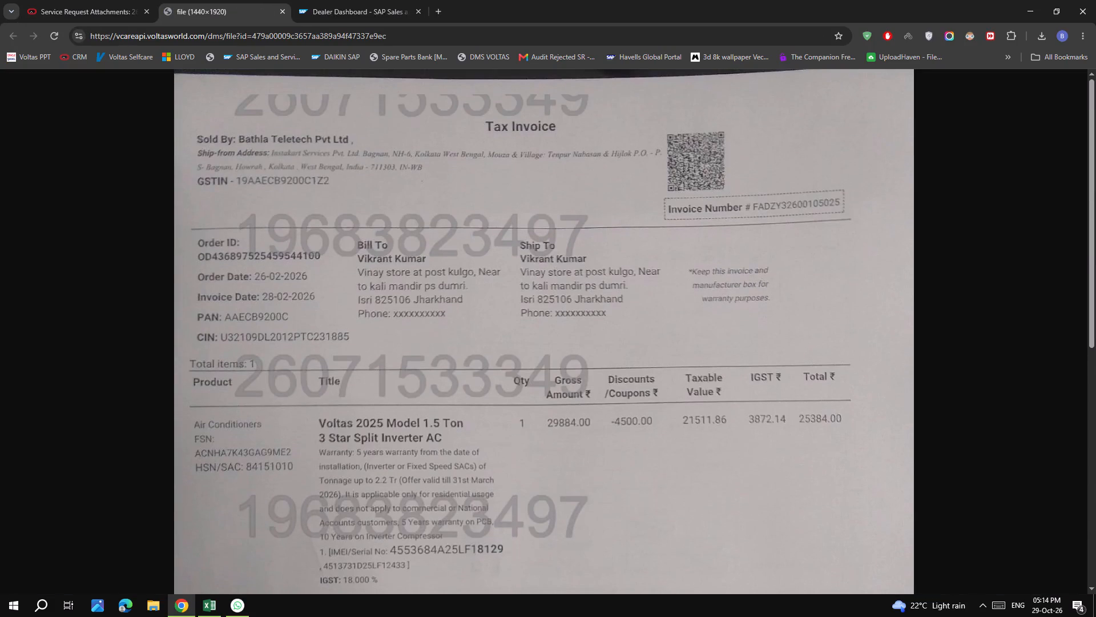
scroll(534, 366, "down", 10)
scroll(534, 366, "up", 7)
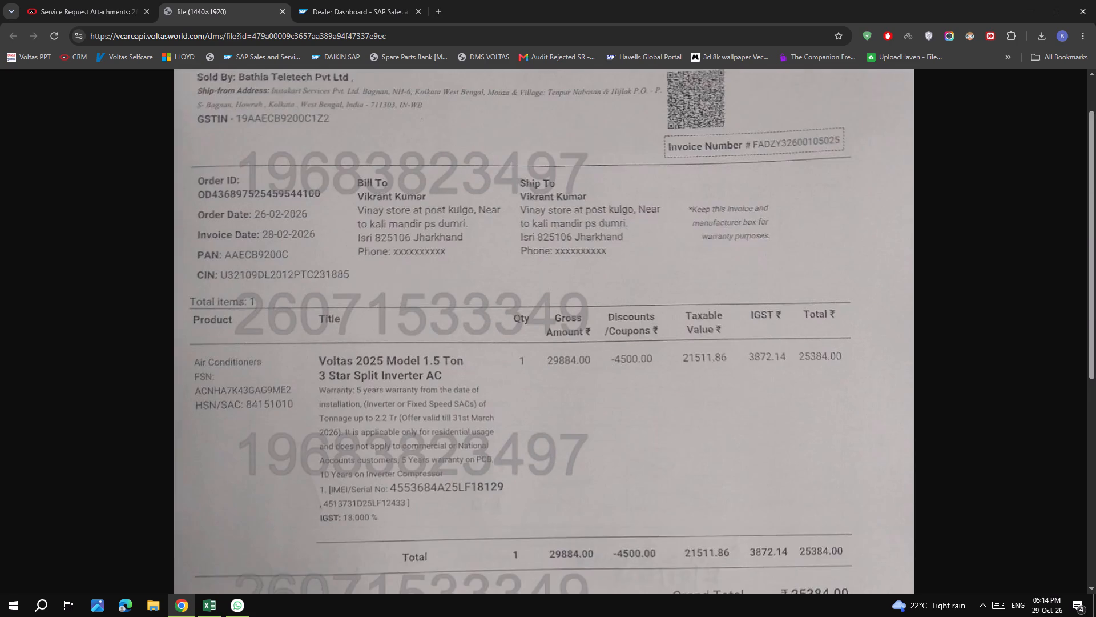
scroll(534, 366, "up", 6)
left_click(285, 11)
scroll(702, 275, "up", 6)
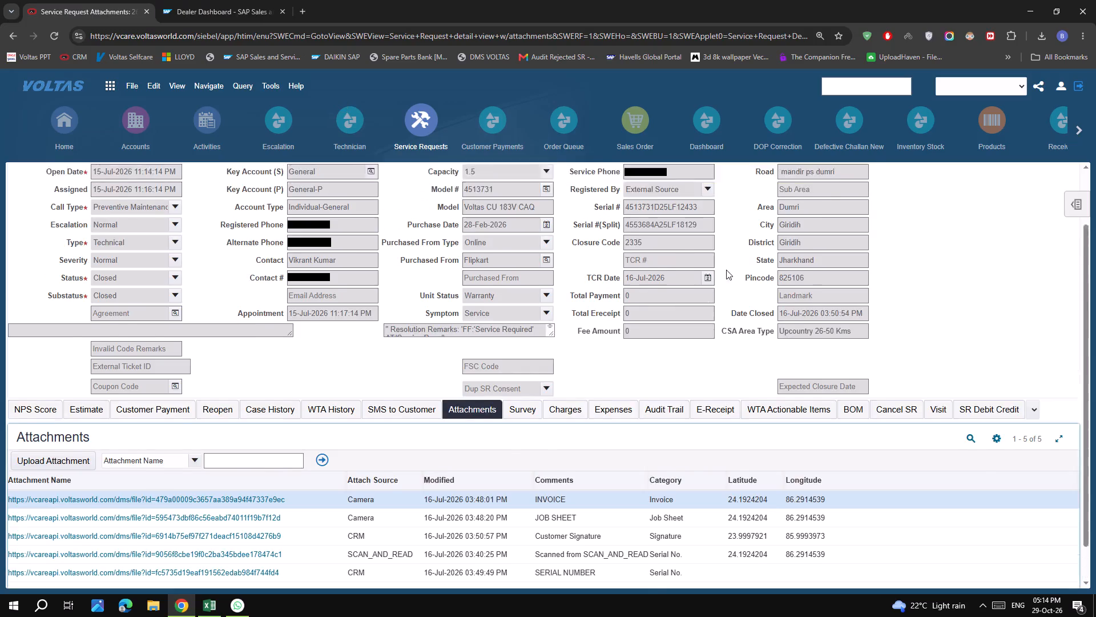
scroll(726, 270, "up", 6)
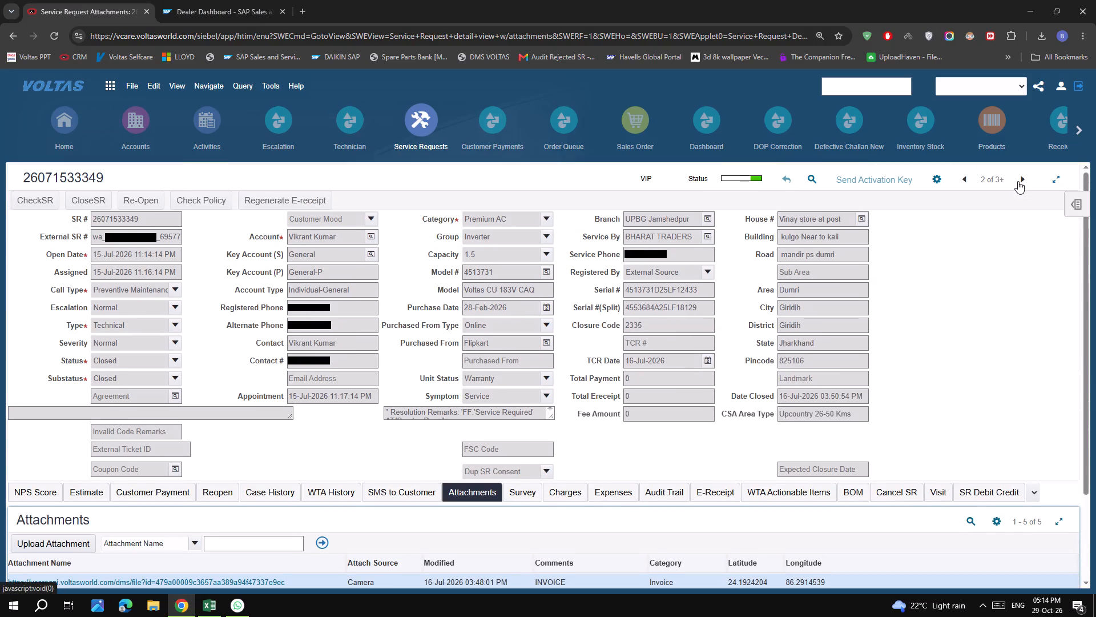
left_click(1018, 181)
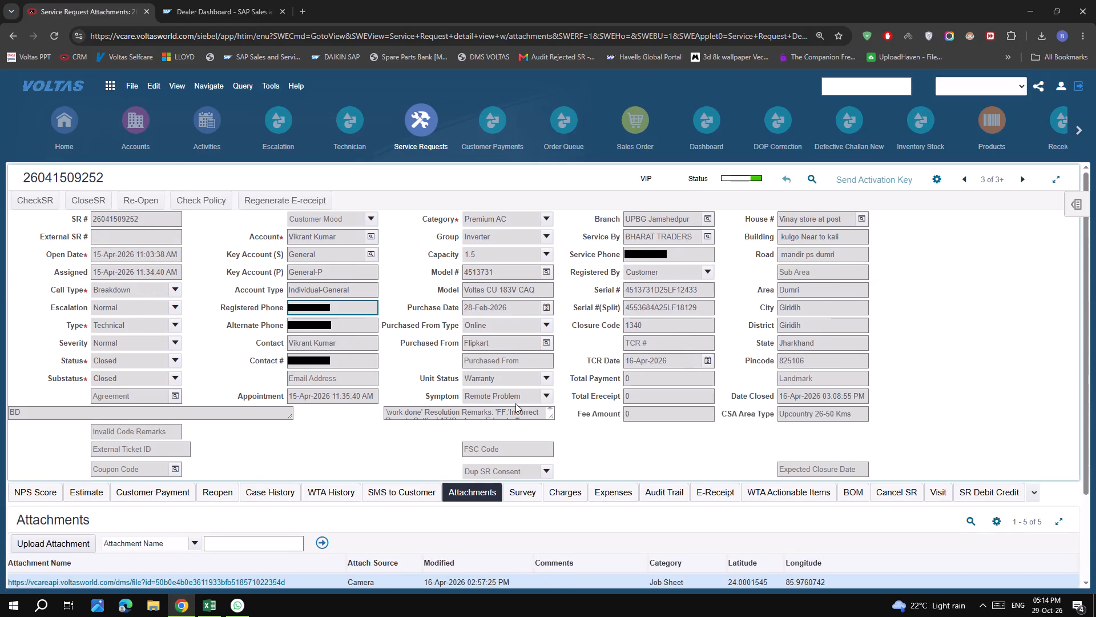
scroll(373, 475, "down", 5)
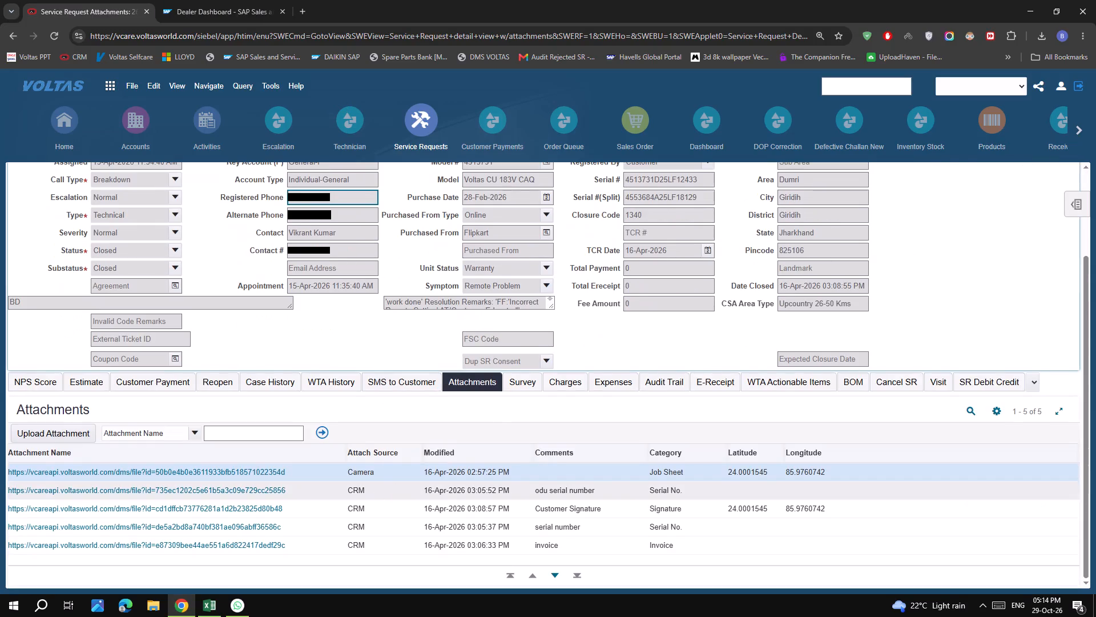
left_click(264, 545)
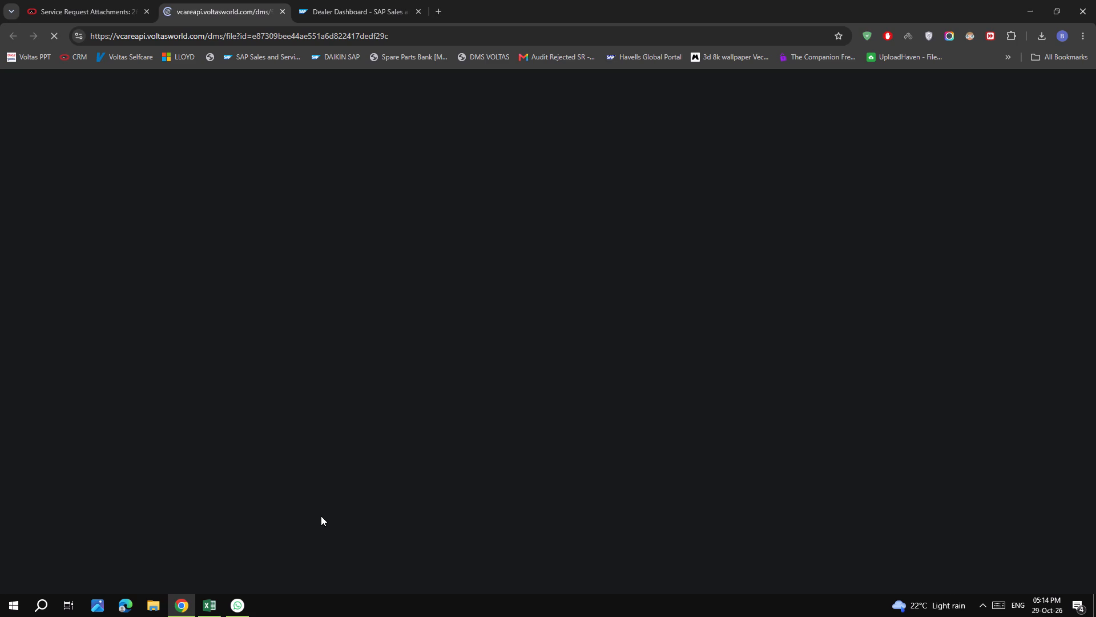
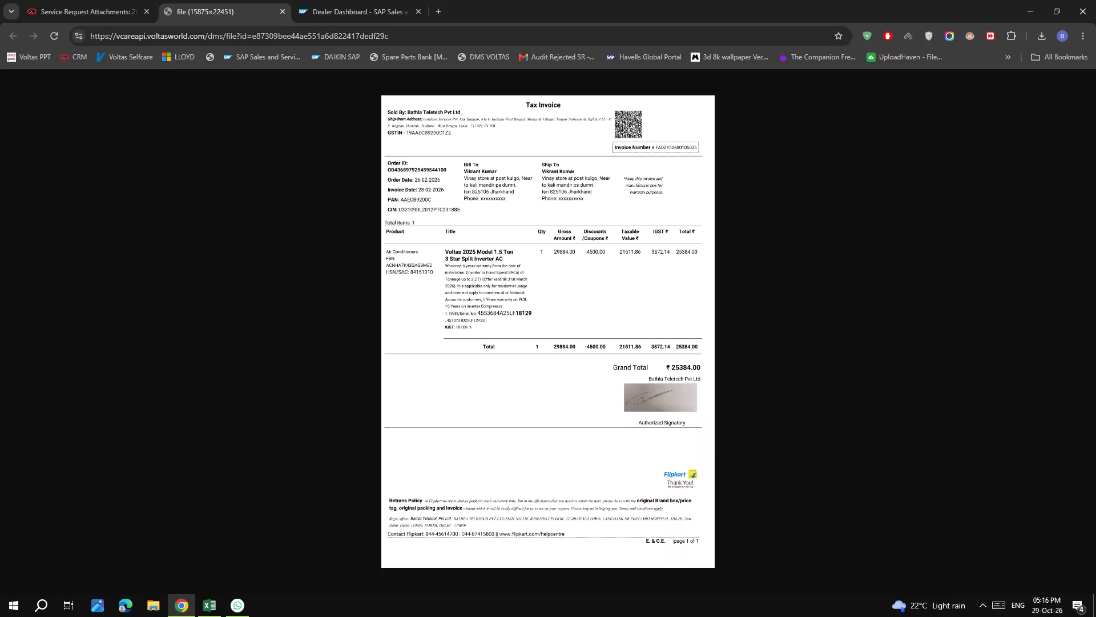
left_click(590, 257)
right_click(530, 292)
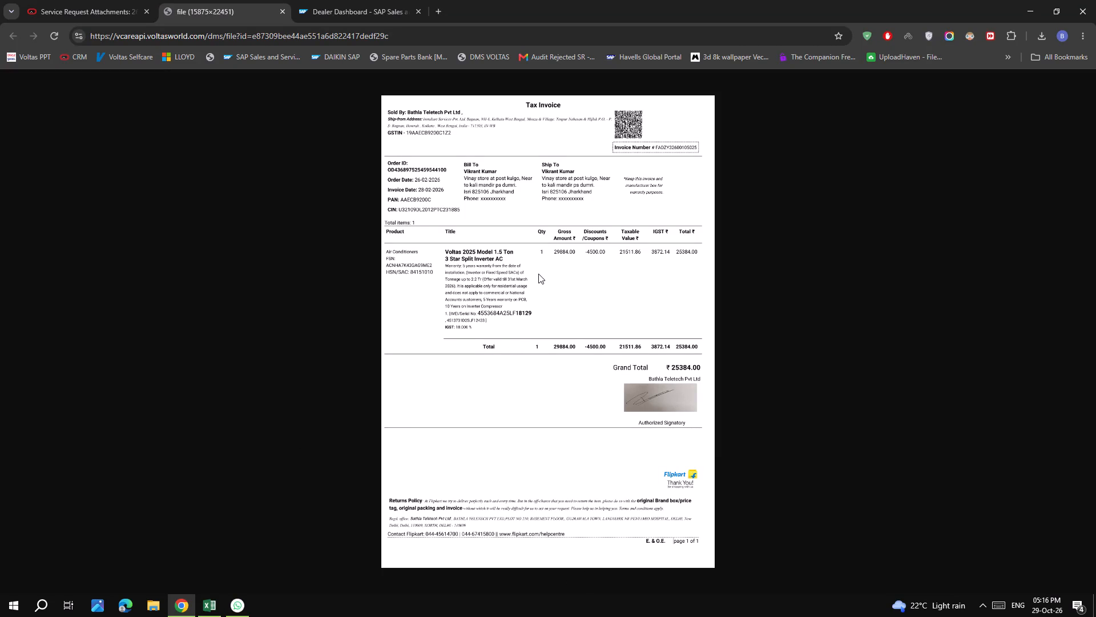
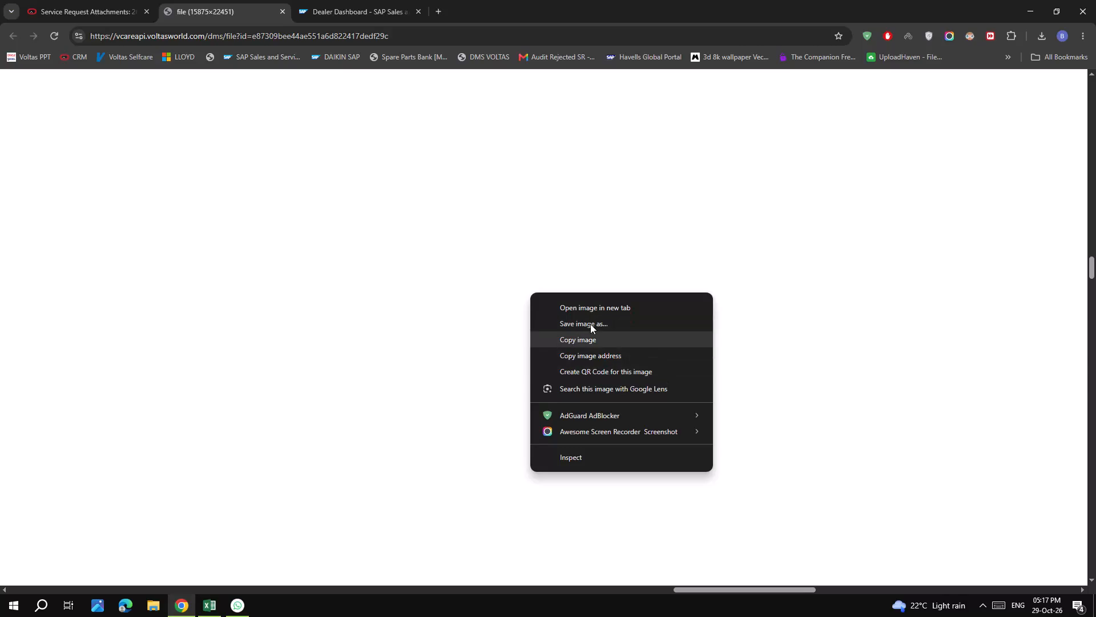
Save the opened invoice image to the Downloads folder as a JPEG under its default name and close the image.
left_click(590, 324)
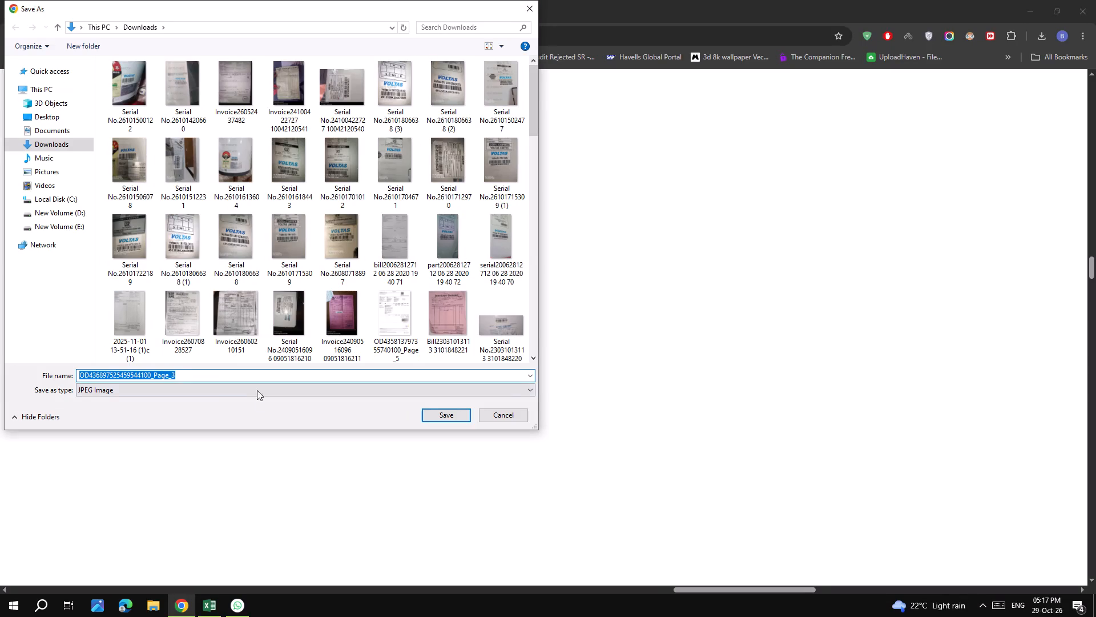
left_click(453, 415)
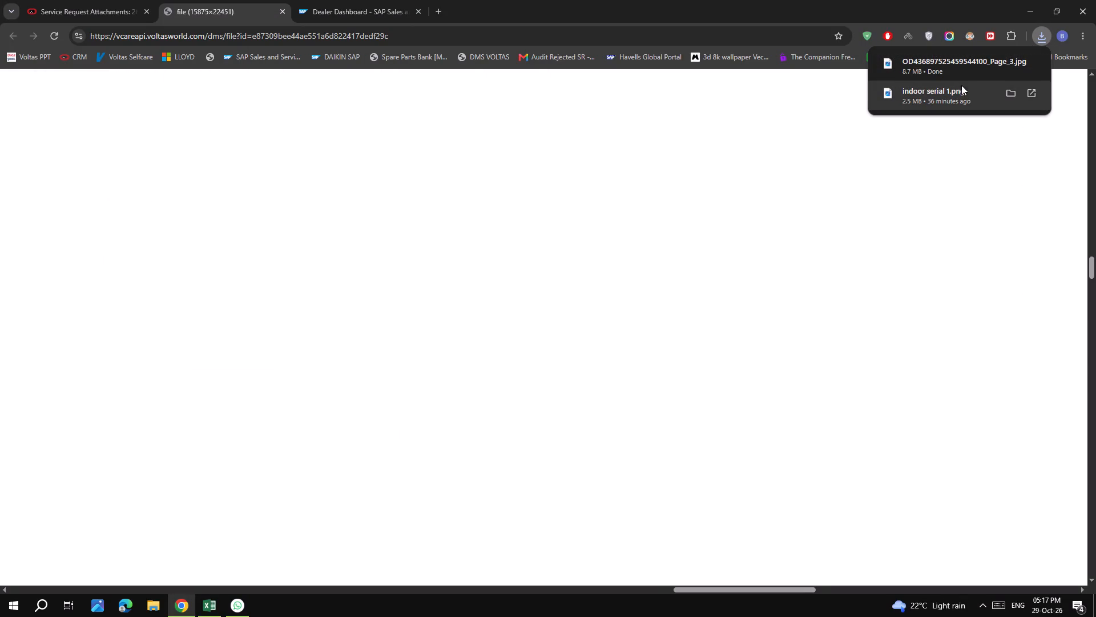
left_click(284, 14)
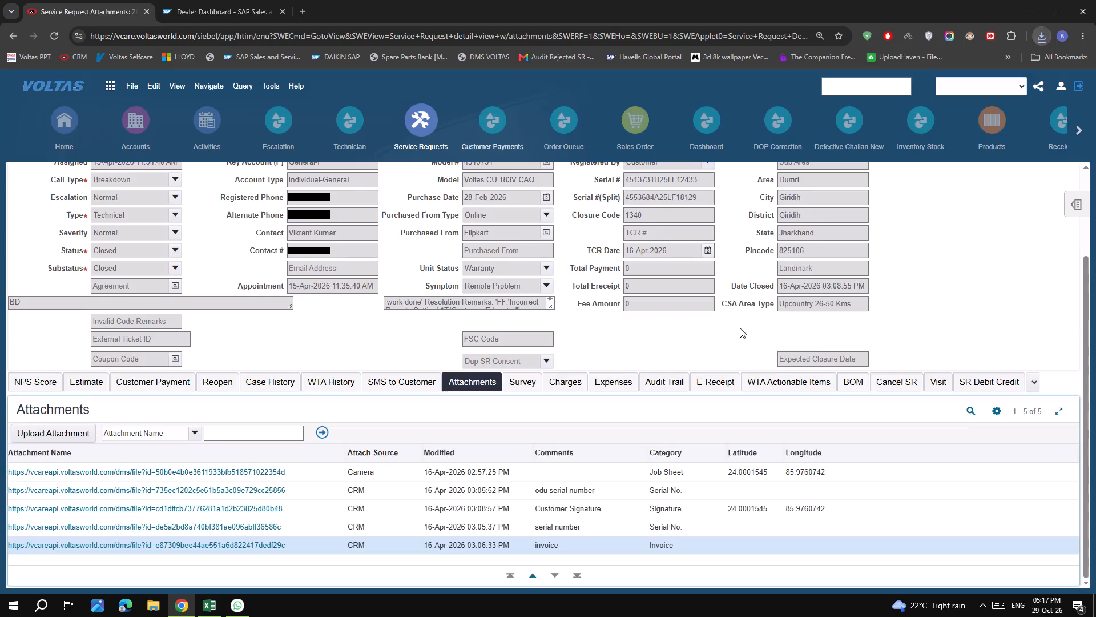
scroll(751, 320, "up", 11)
left_click(964, 179)
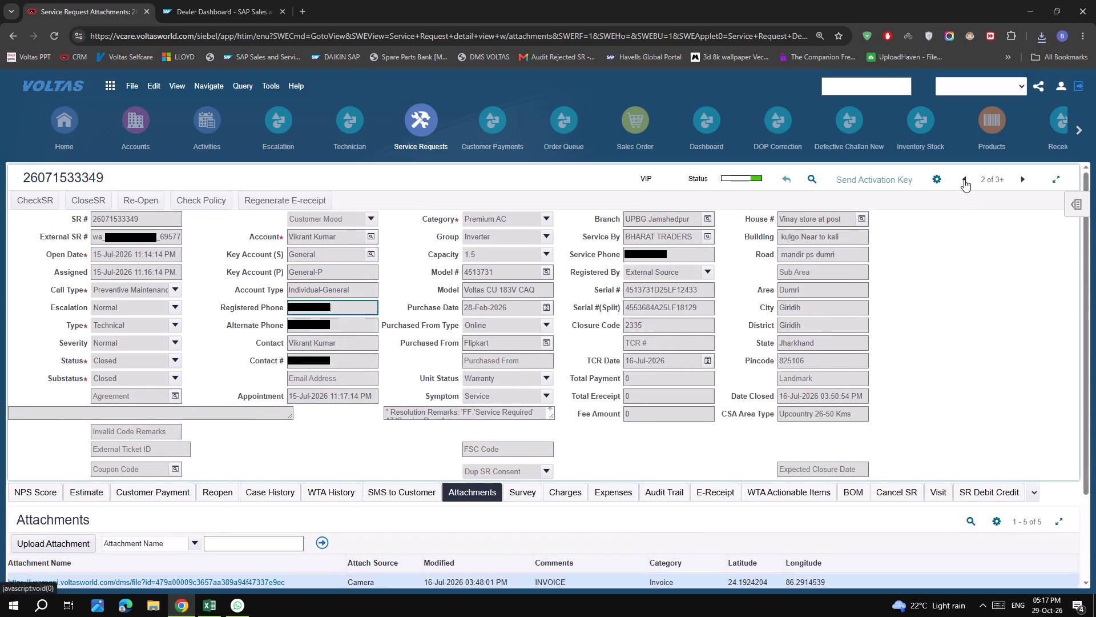
left_click(964, 179)
scroll(482, 348, "down", 6)
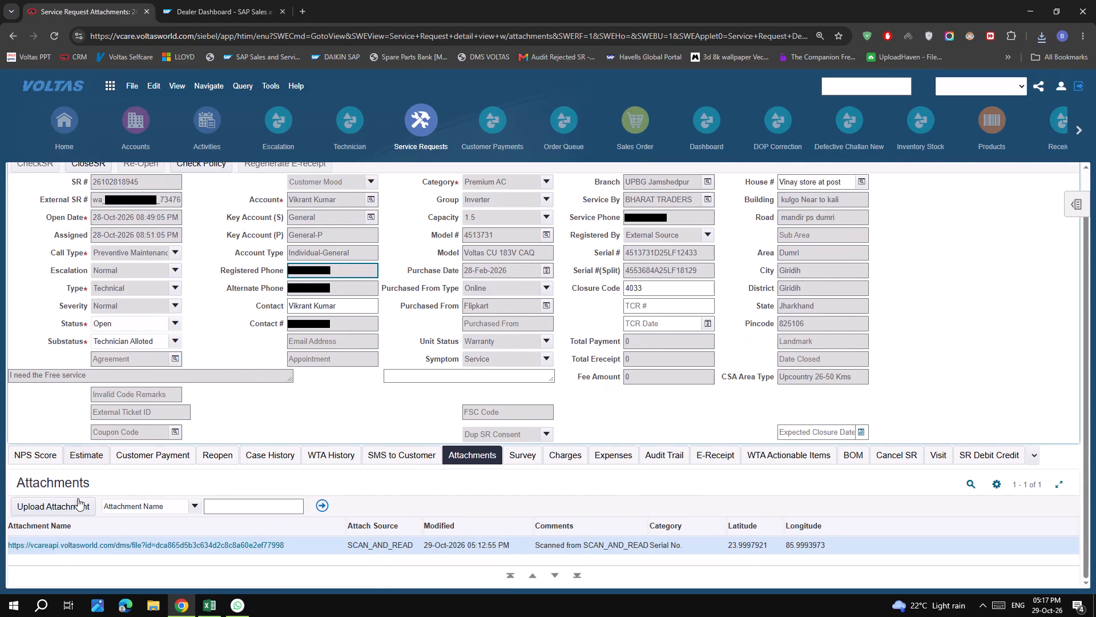
left_click(72, 508)
left_click(490, 328)
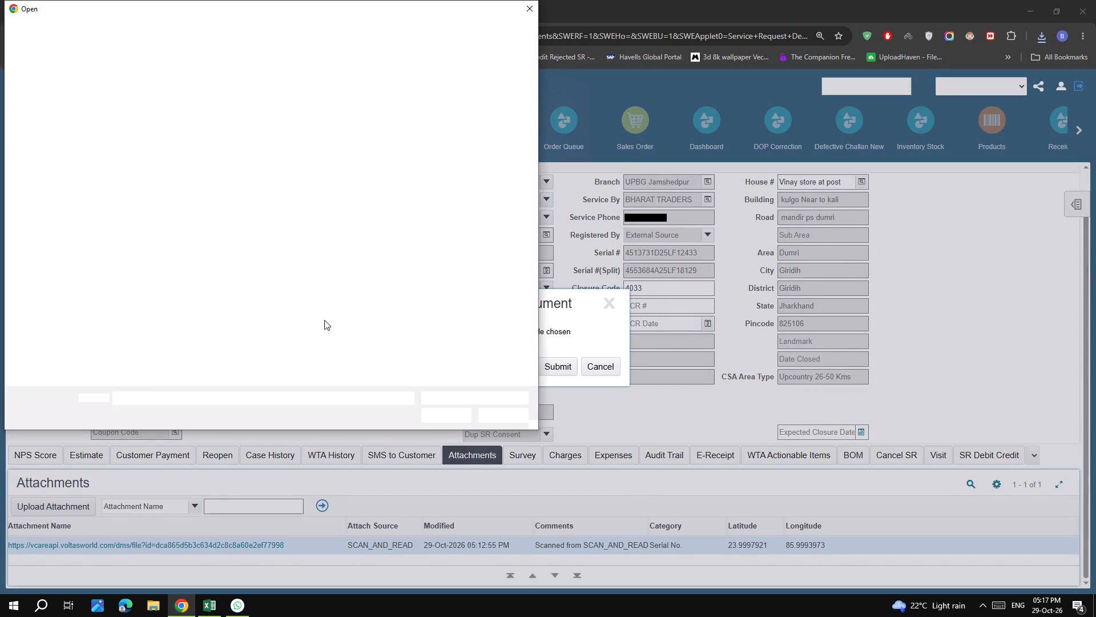
left_click(120, 86)
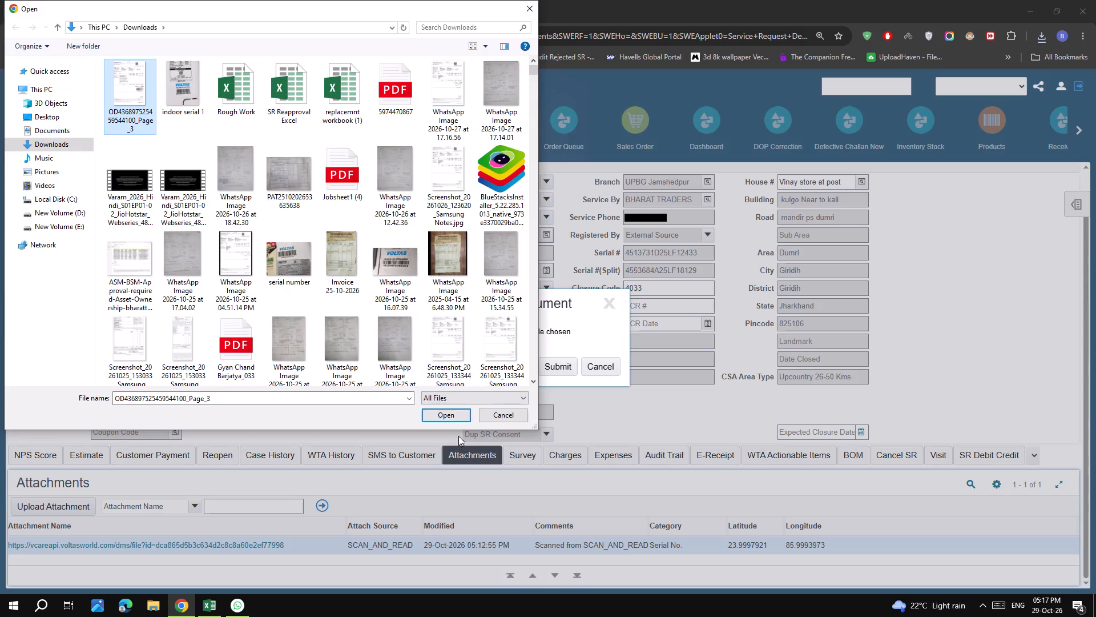
left_click(455, 414)
left_click(550, 341)
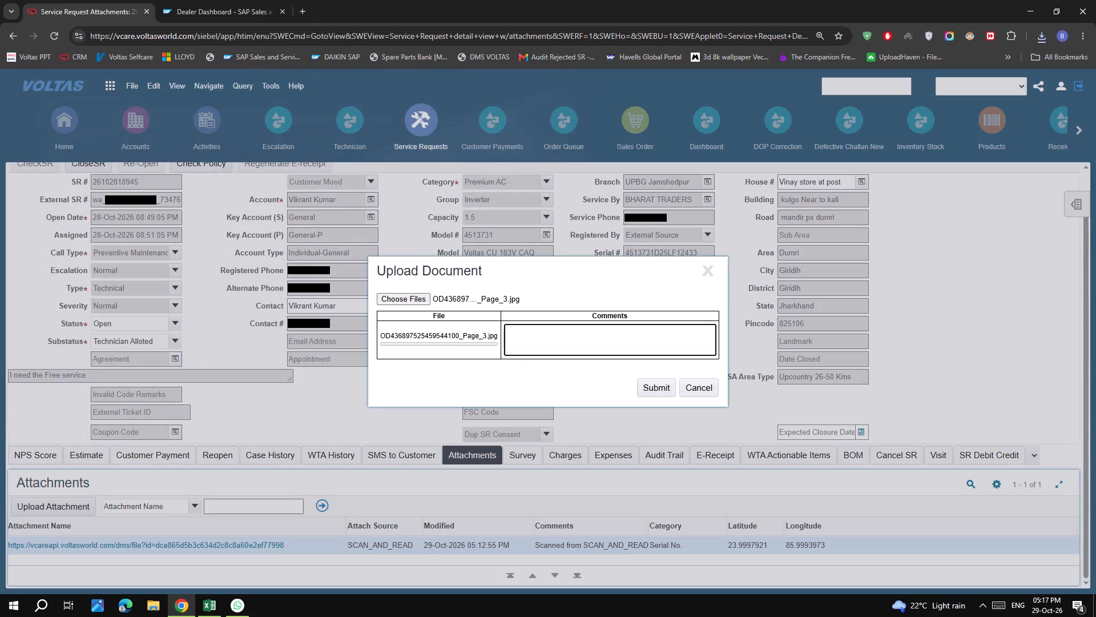
type("INB")
key("BackSpace")
type("VOICE")
left_click(668, 391)
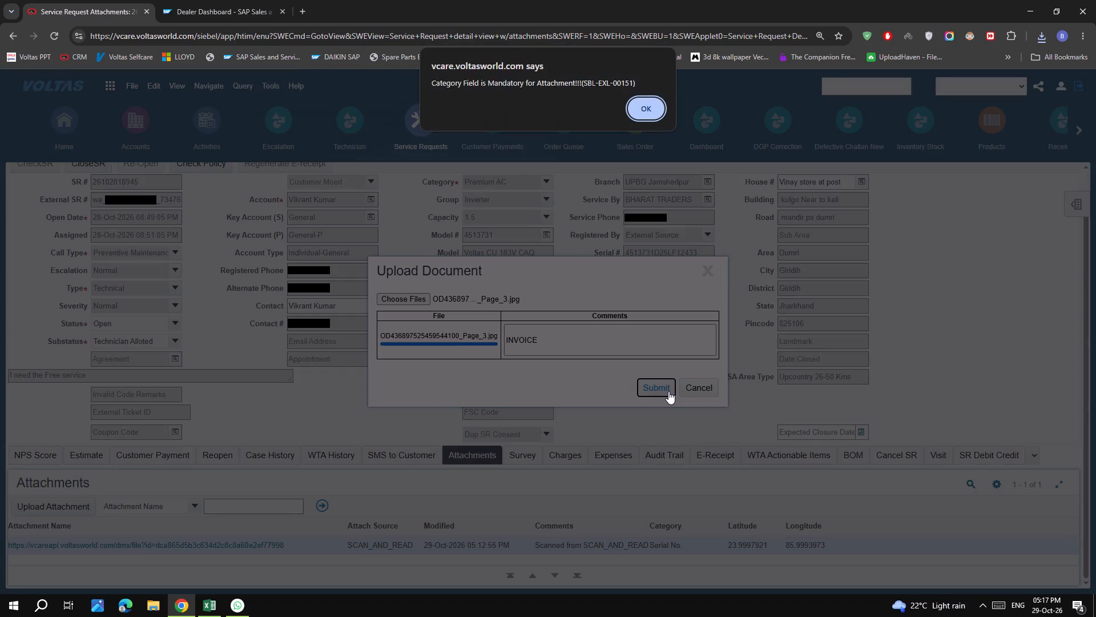
key("Return")
Set the category of the newly uploaded attachment to Invoice and save the record.
left_click(663, 540)
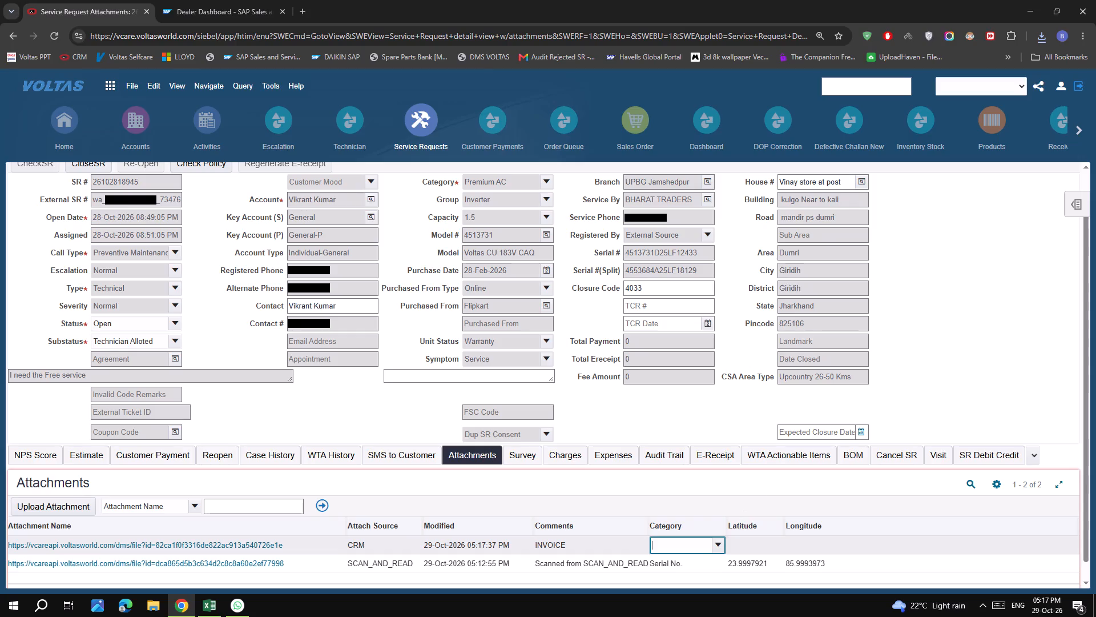
type("IM")
key("BackSpace")
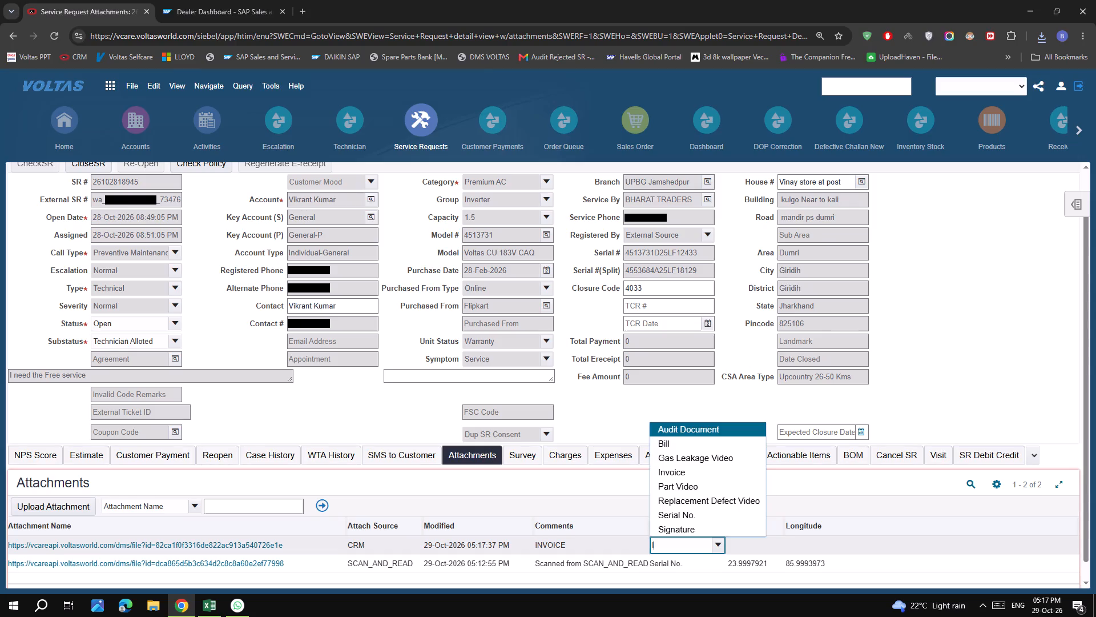
key("n")
key("Return")
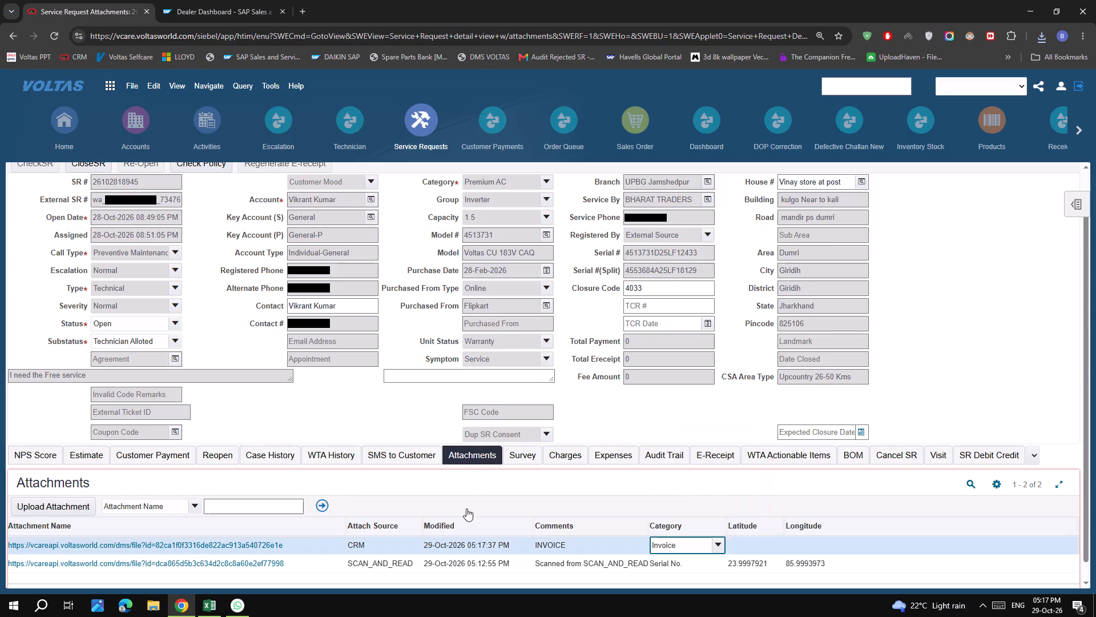
left_click(325, 510)
left_click(386, 507)
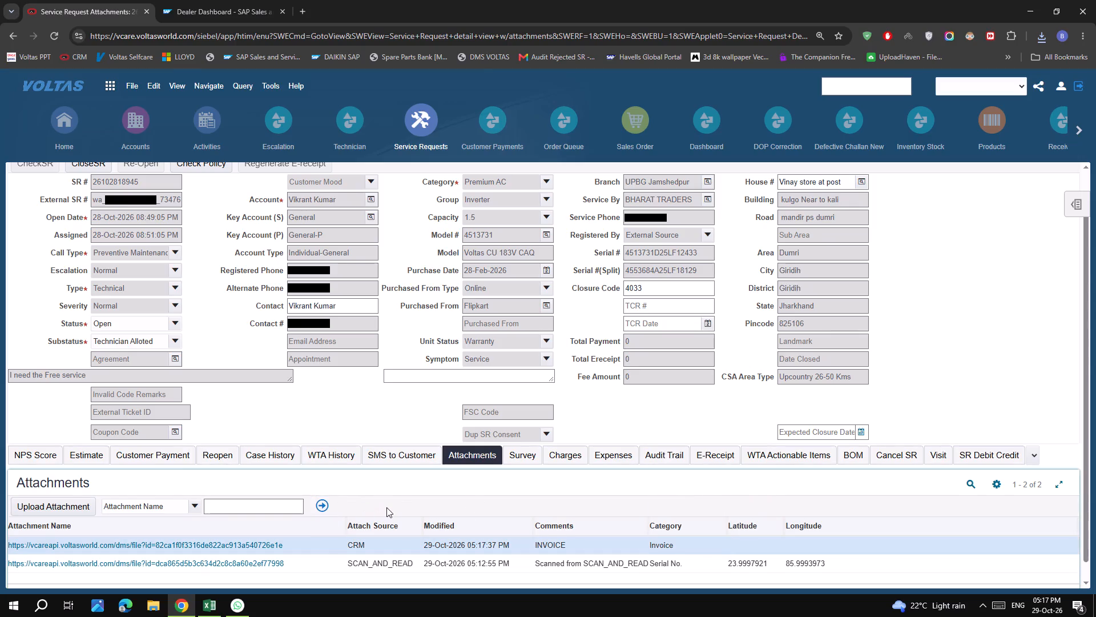
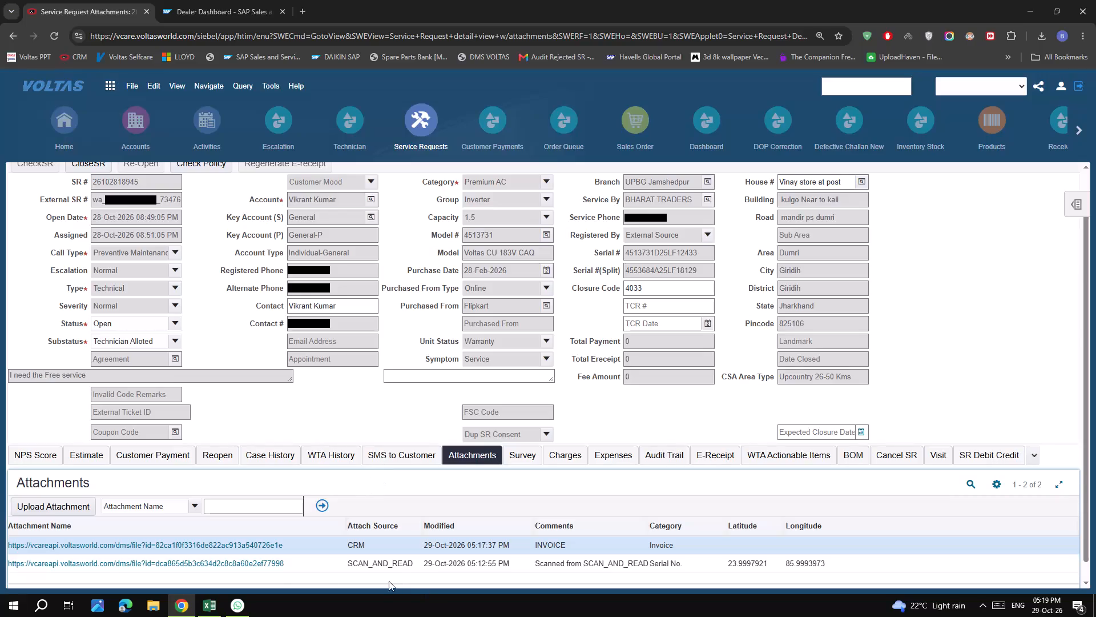
left_click(271, 560)
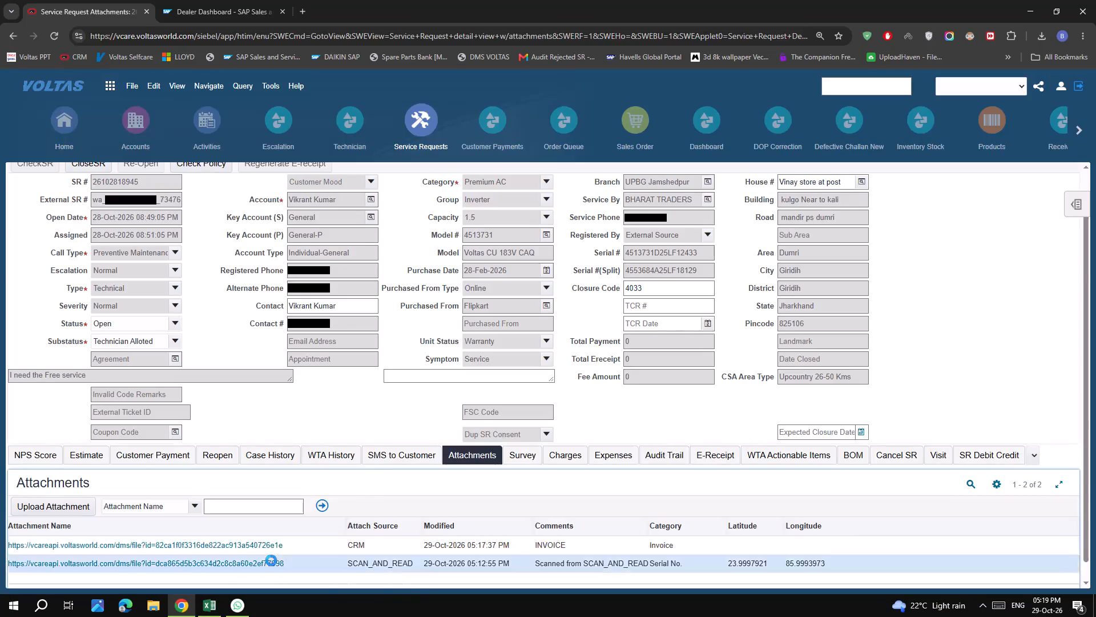
left_click(550, 440)
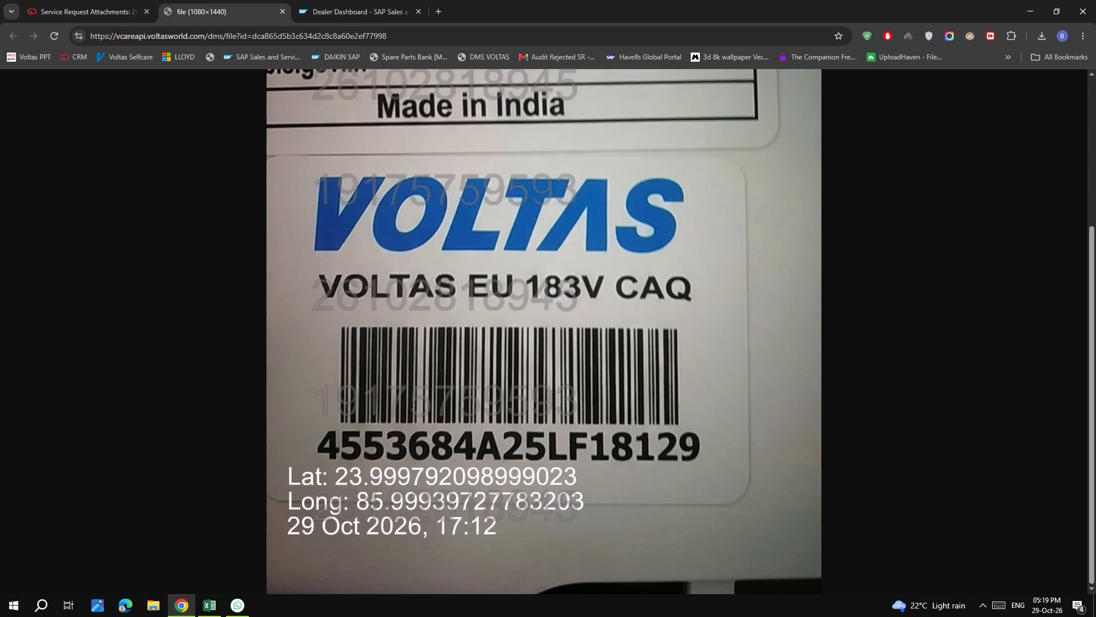
scroll(550, 440, "up", 7)
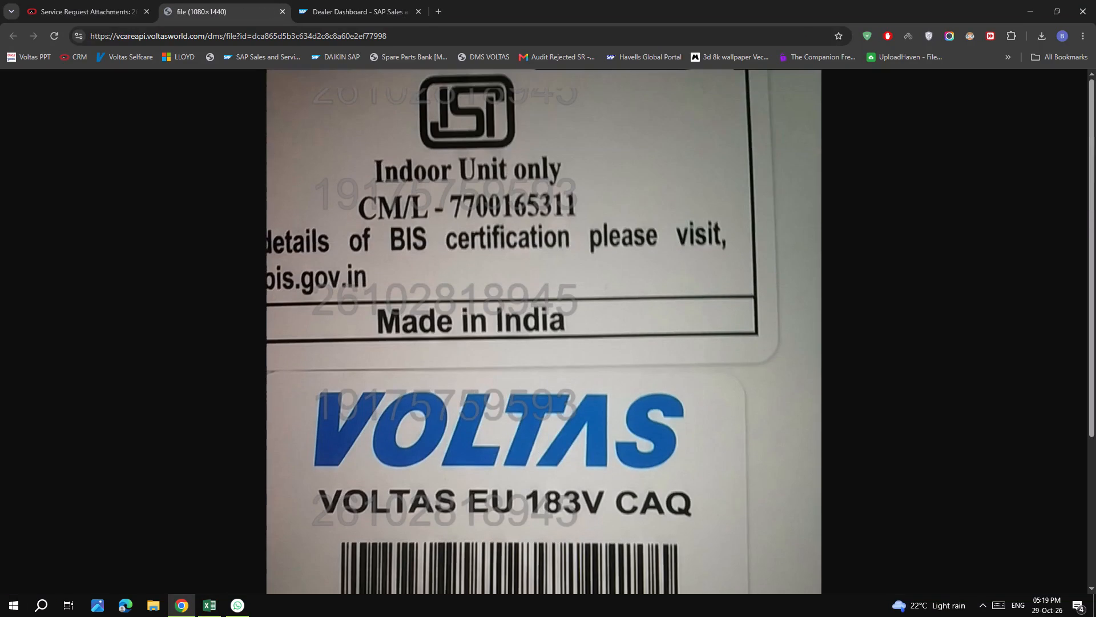
left_click(549, 440)
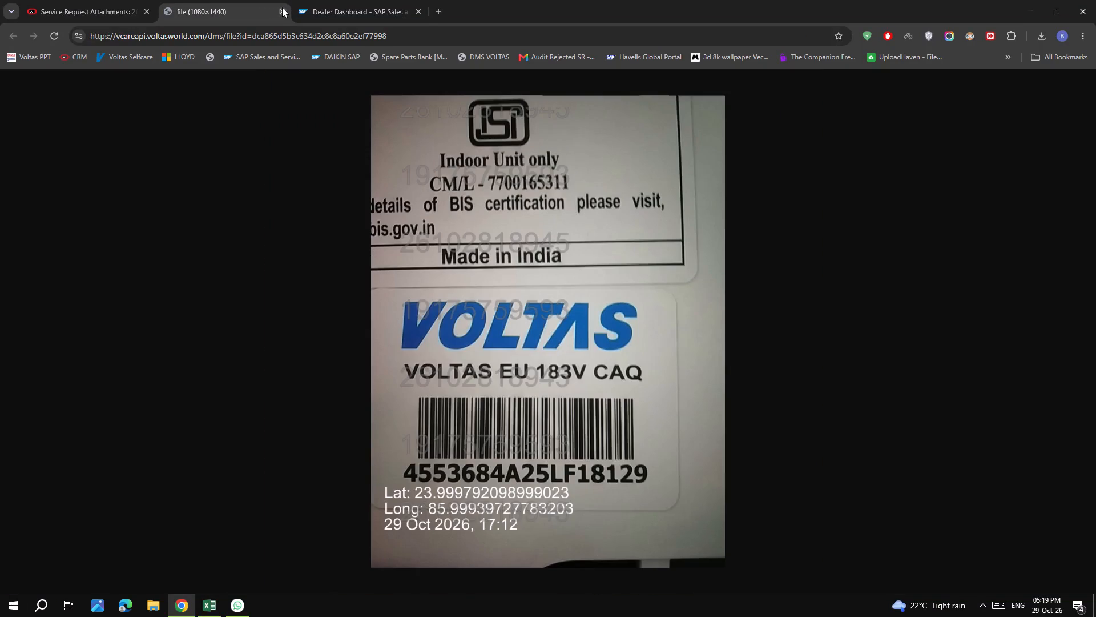
left_click(283, 9)
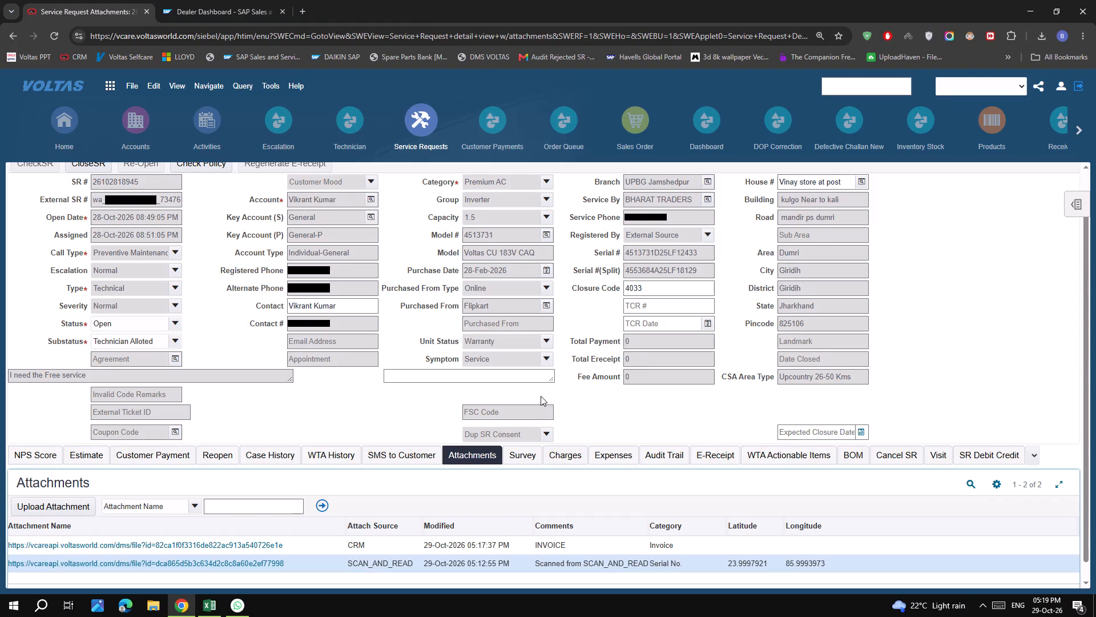
left_click(673, 419)
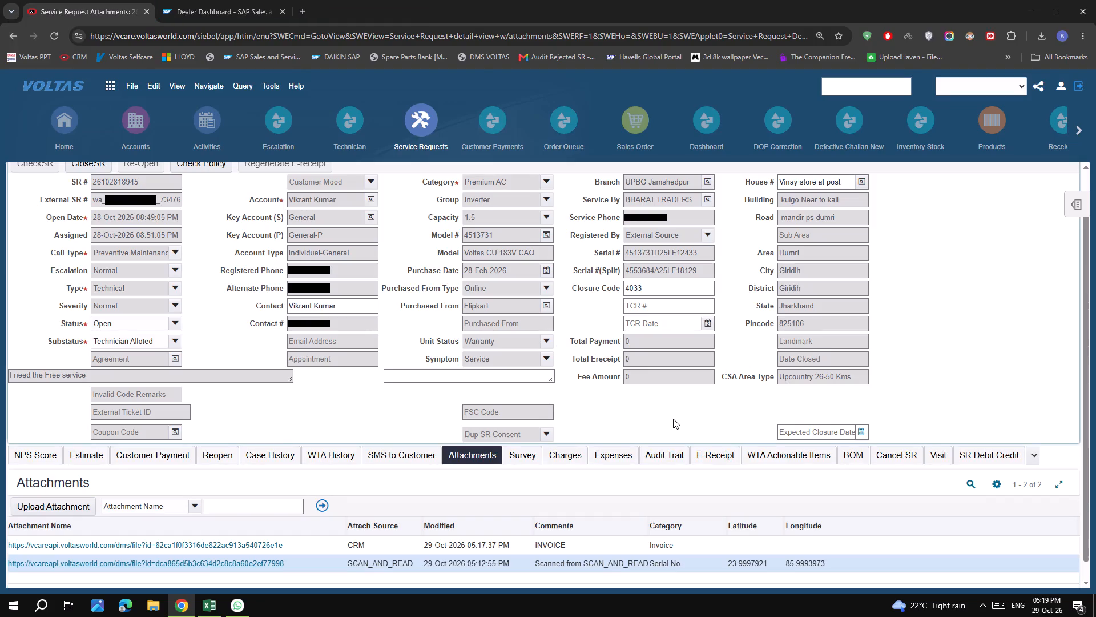
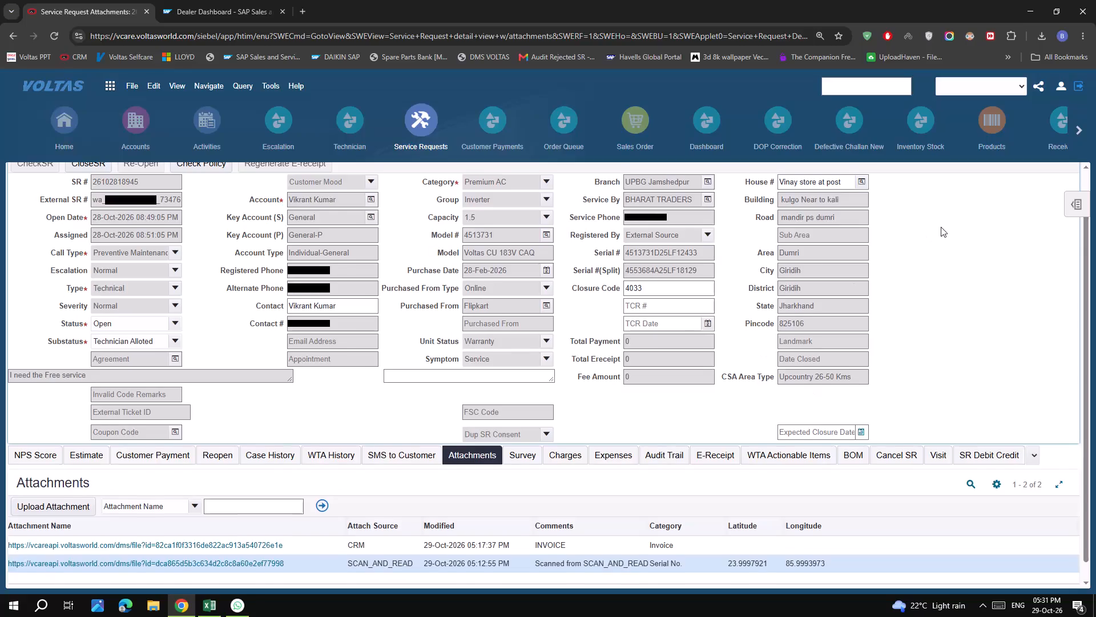
left_click(1020, 179)
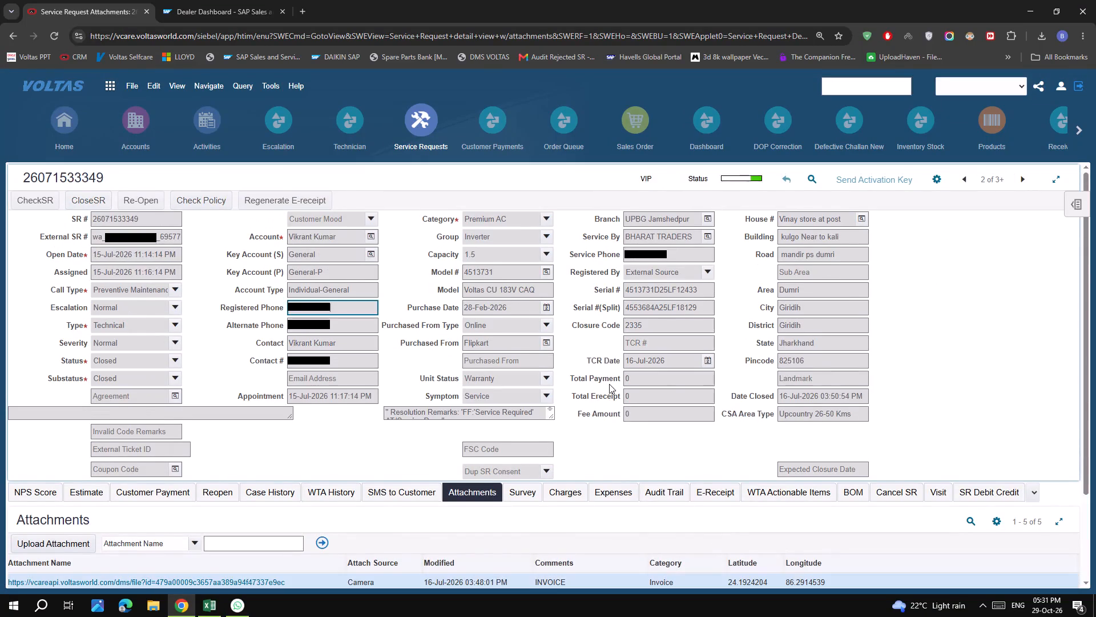
scroll(609, 384, "down", 7)
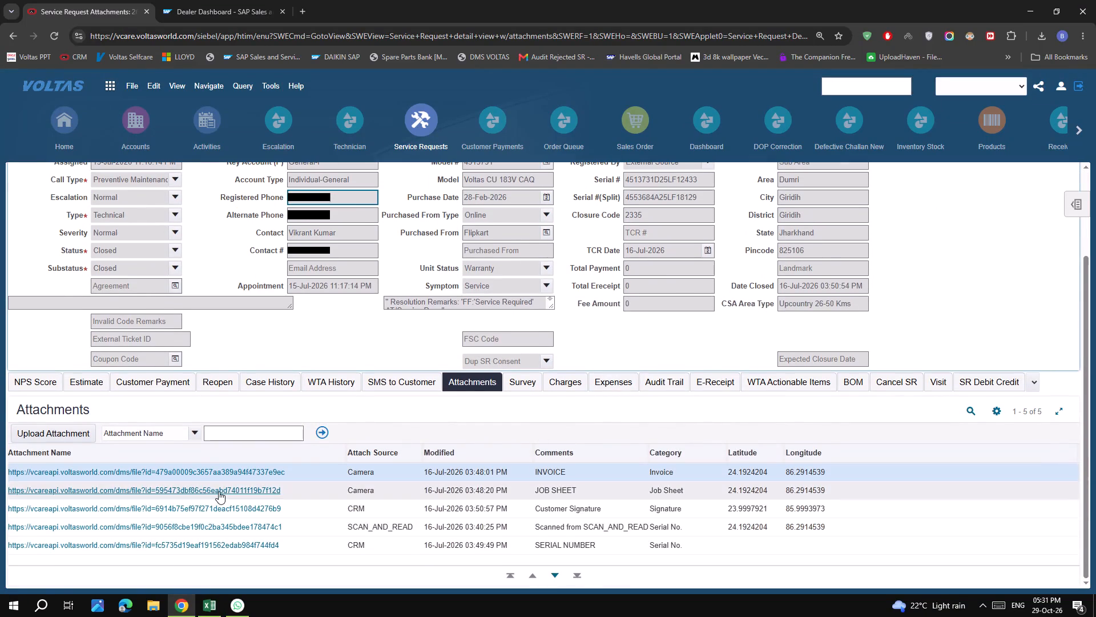
left_click(219, 491)
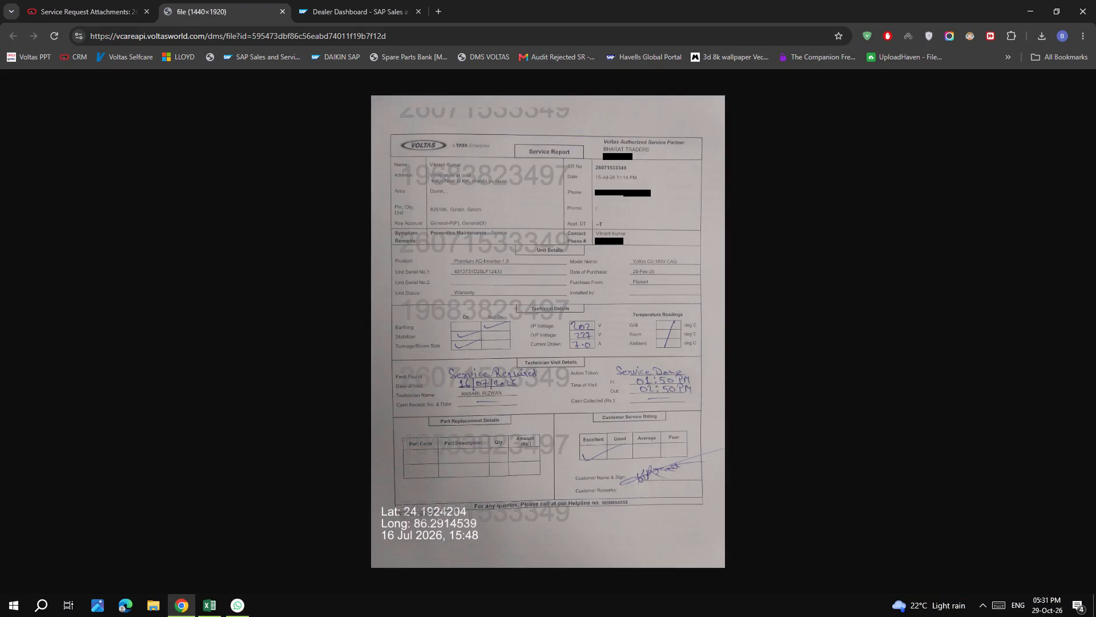
left_click(572, 338)
scroll(574, 341, "down", 5)
scroll(574, 341, "up", 4)
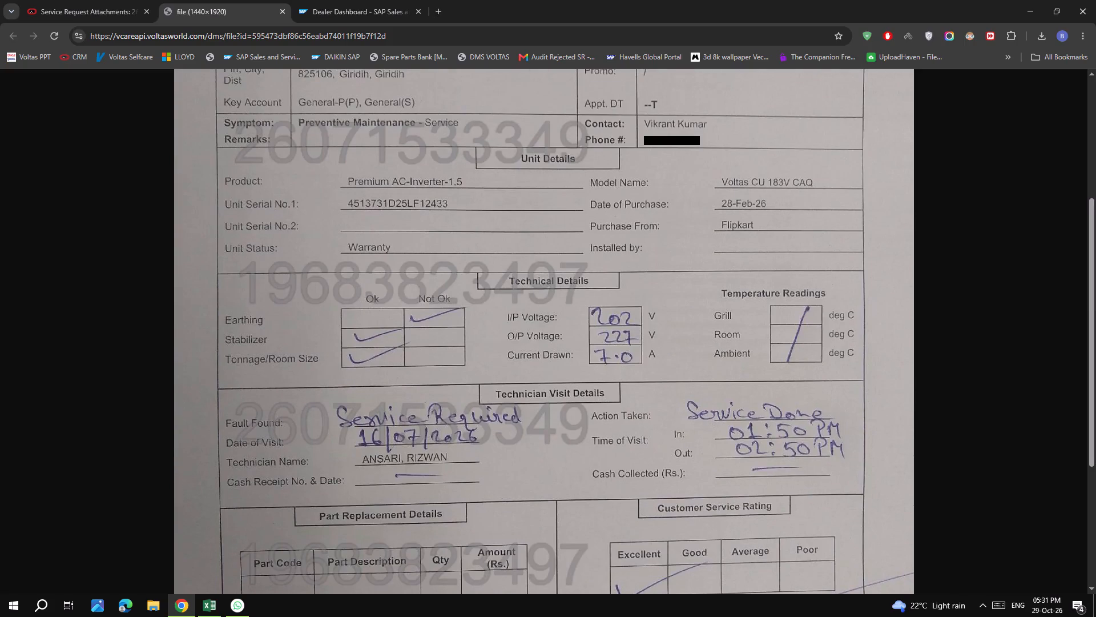
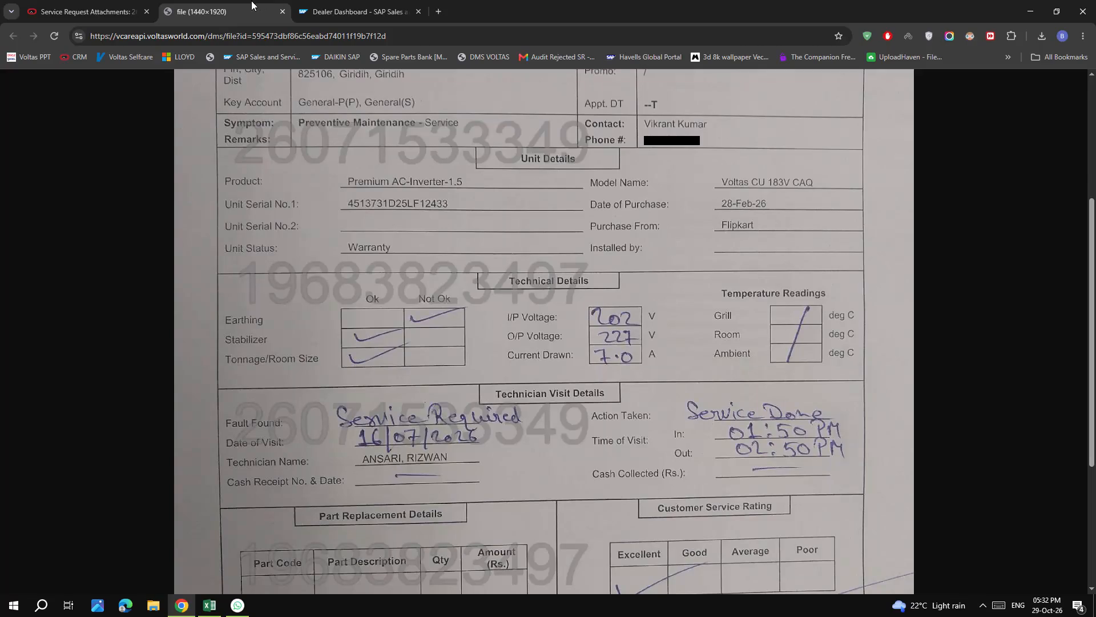
left_click(282, 14)
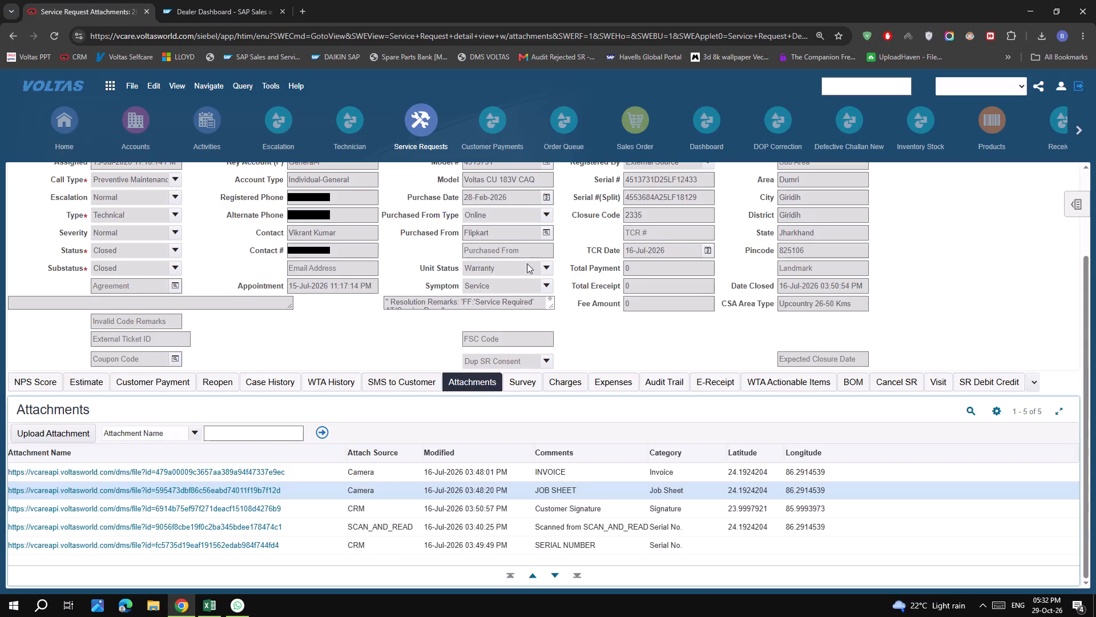
scroll(522, 270, "up", 5)
left_click(963, 181)
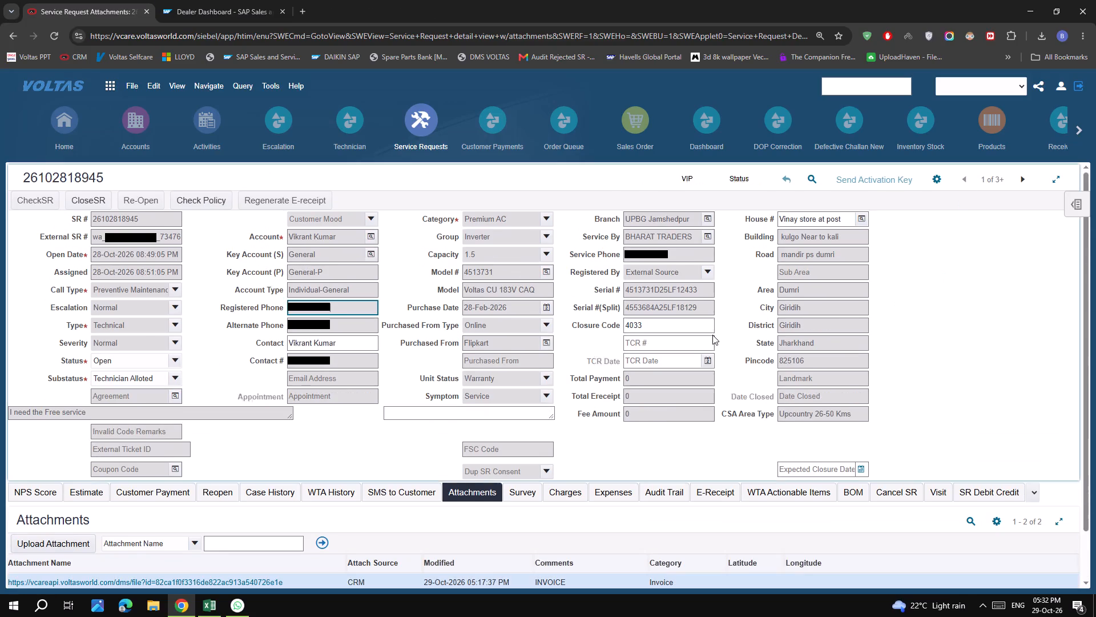
scroll(780, 469, "down", 5)
left_click(934, 439)
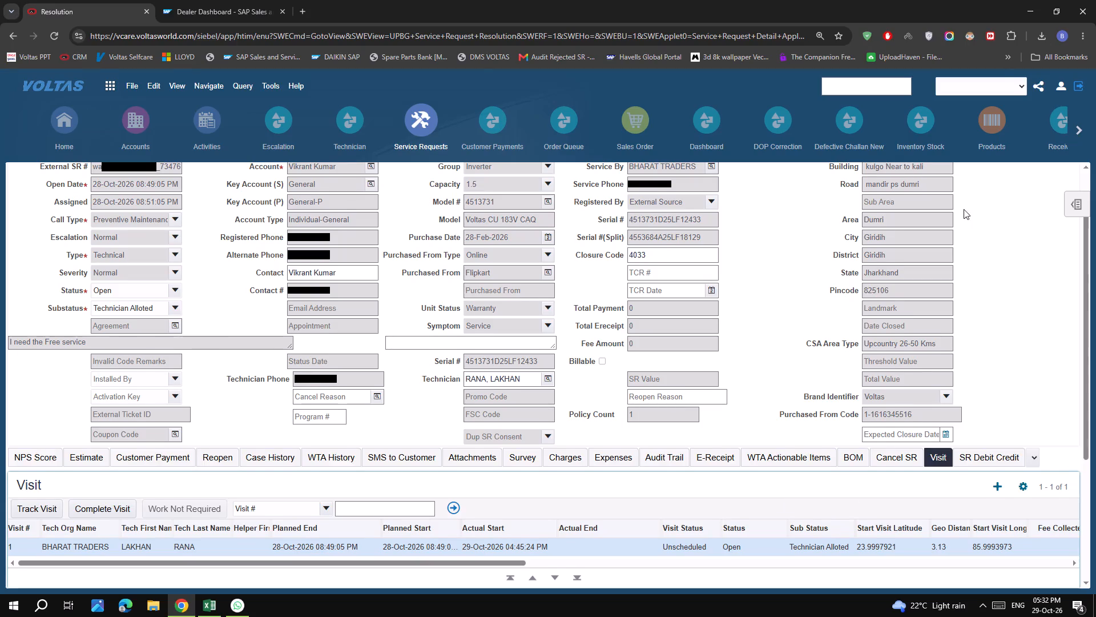
scroll(967, 210, "up", 6)
left_click(1022, 180)
scroll(287, 376, "down", 7)
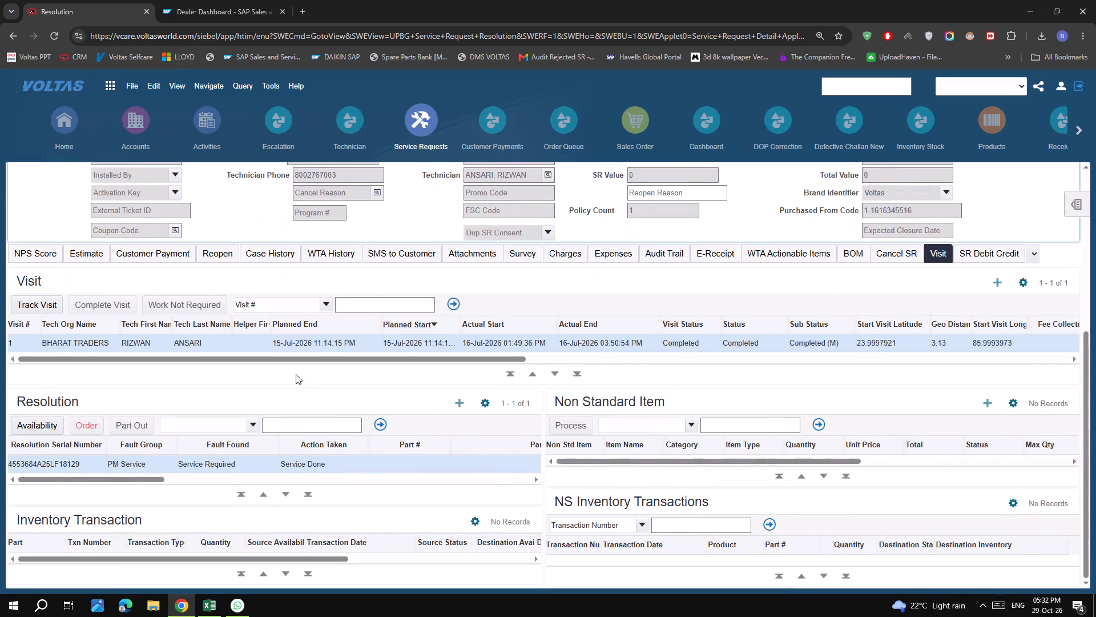
left_click(482, 256)
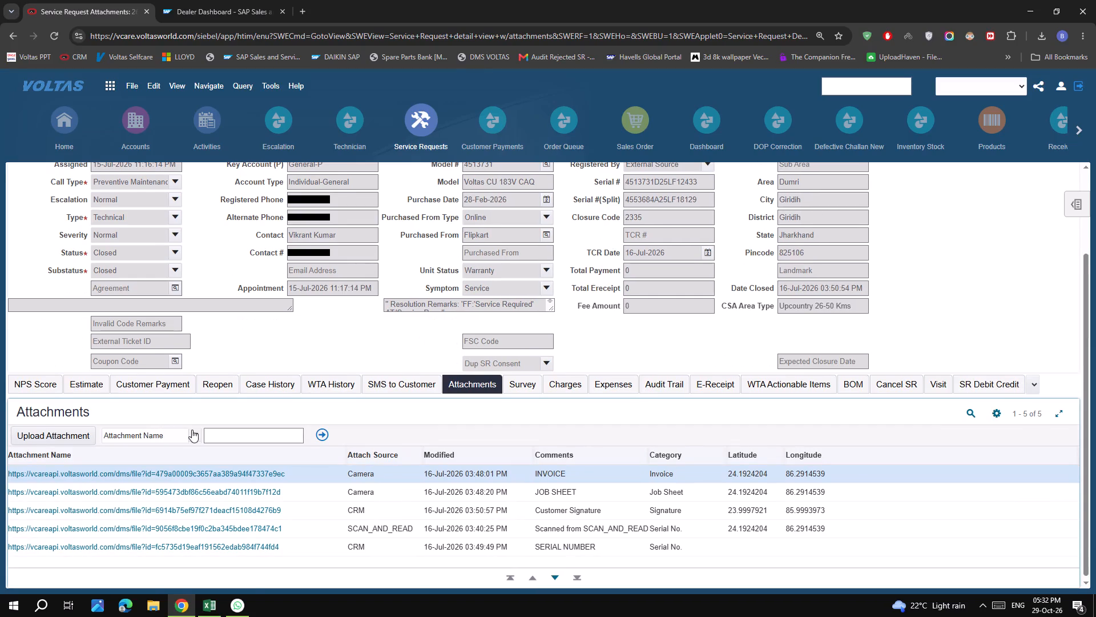
left_click(271, 488)
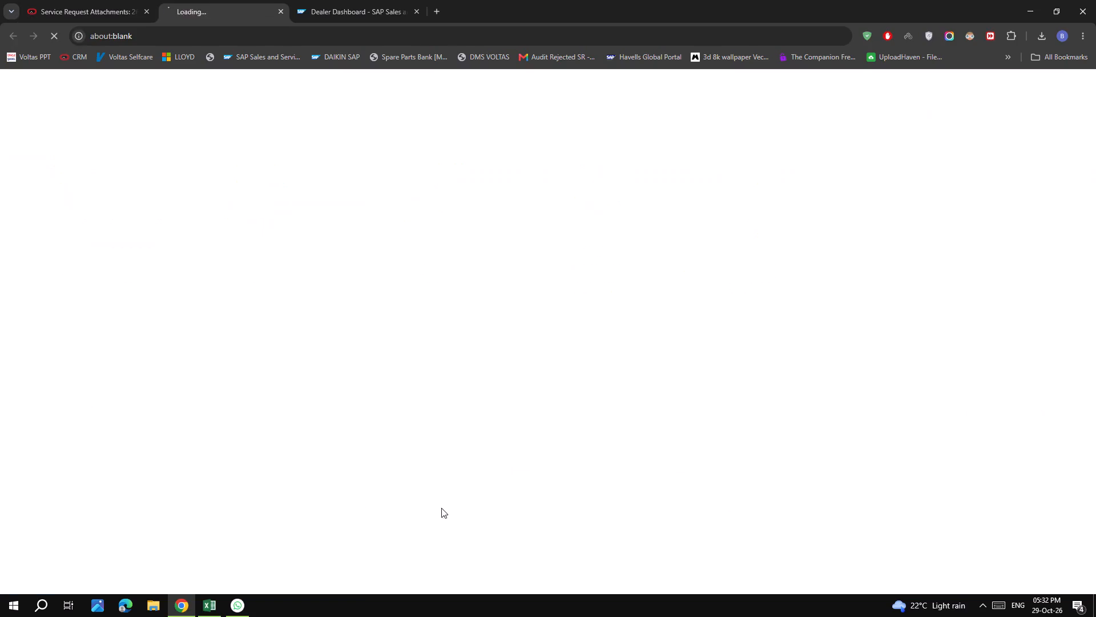
left_click(606, 449)
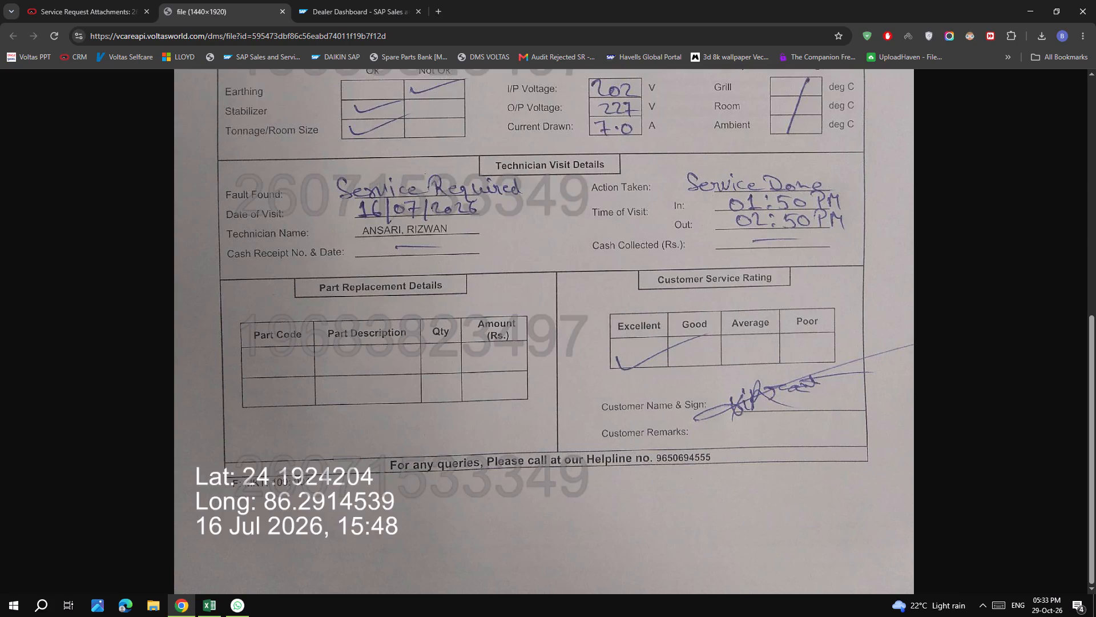
scroll(787, 281, "up", 7)
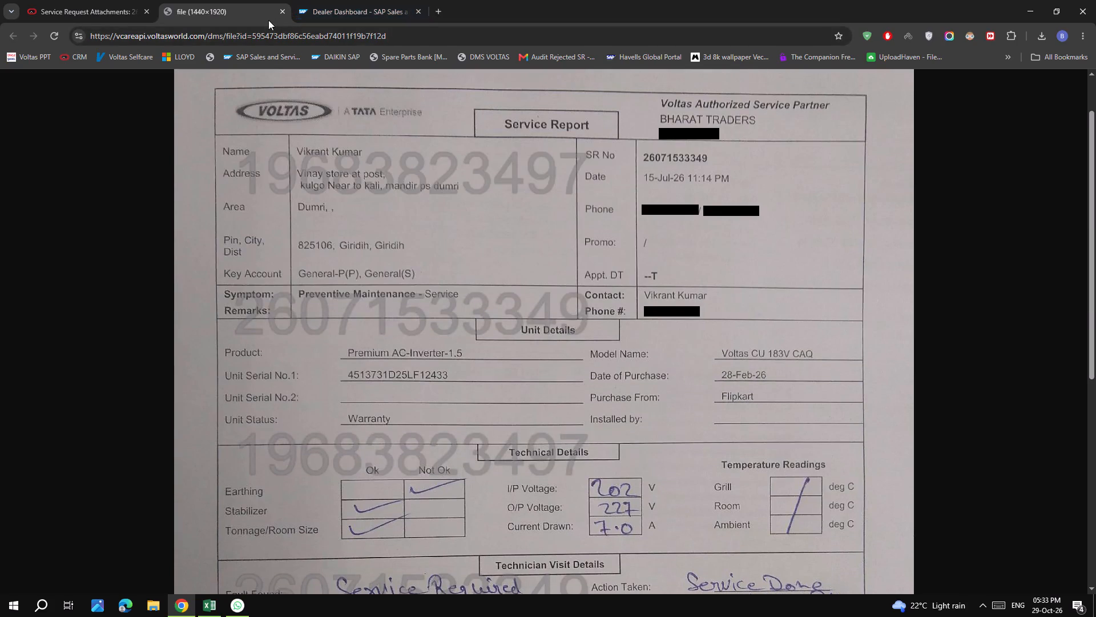
left_click(281, 9)
scroll(499, 378, "up", 15)
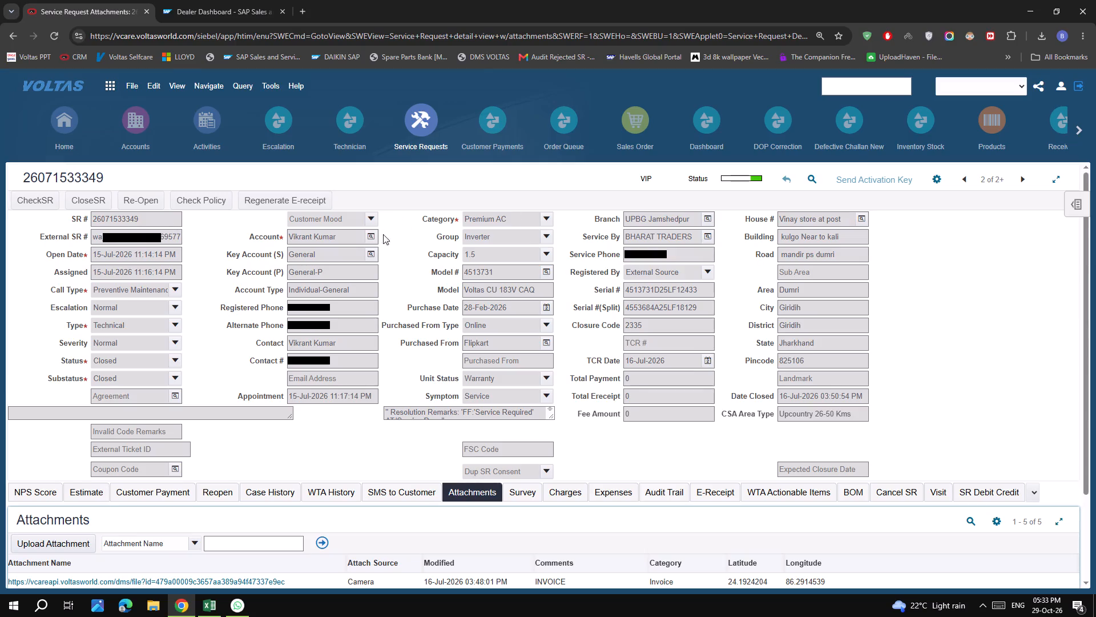
left_click(969, 187)
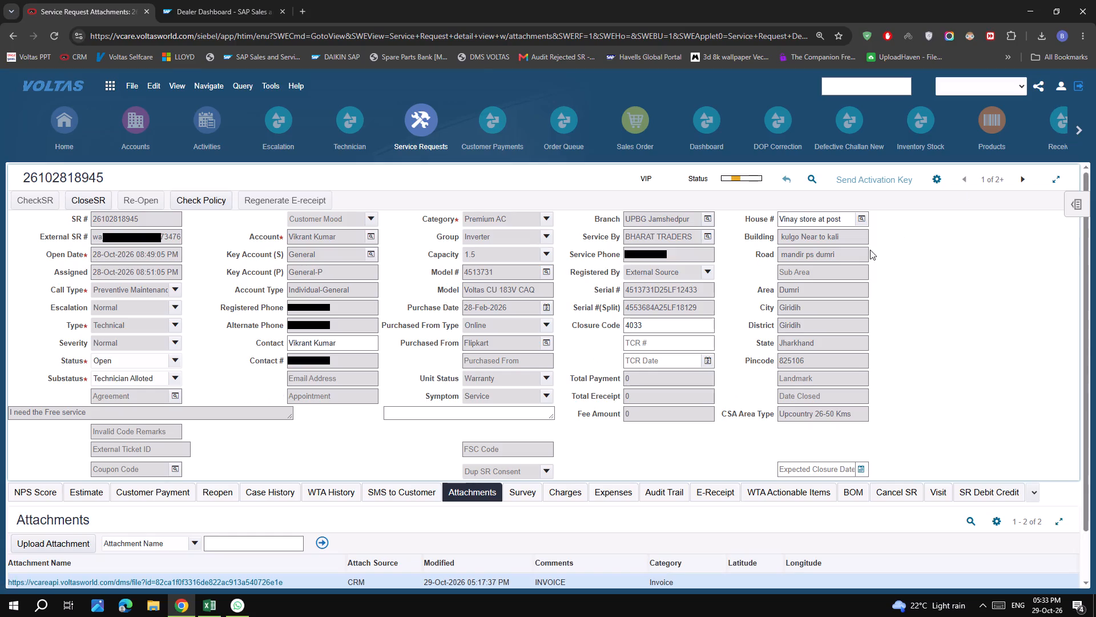
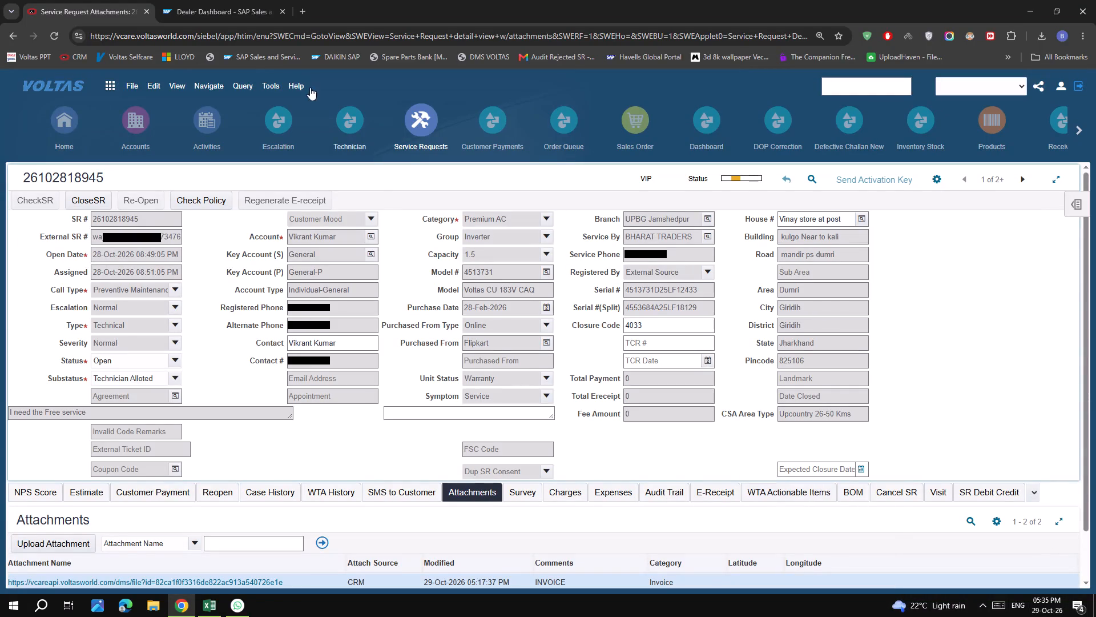
left_click(54, 34)
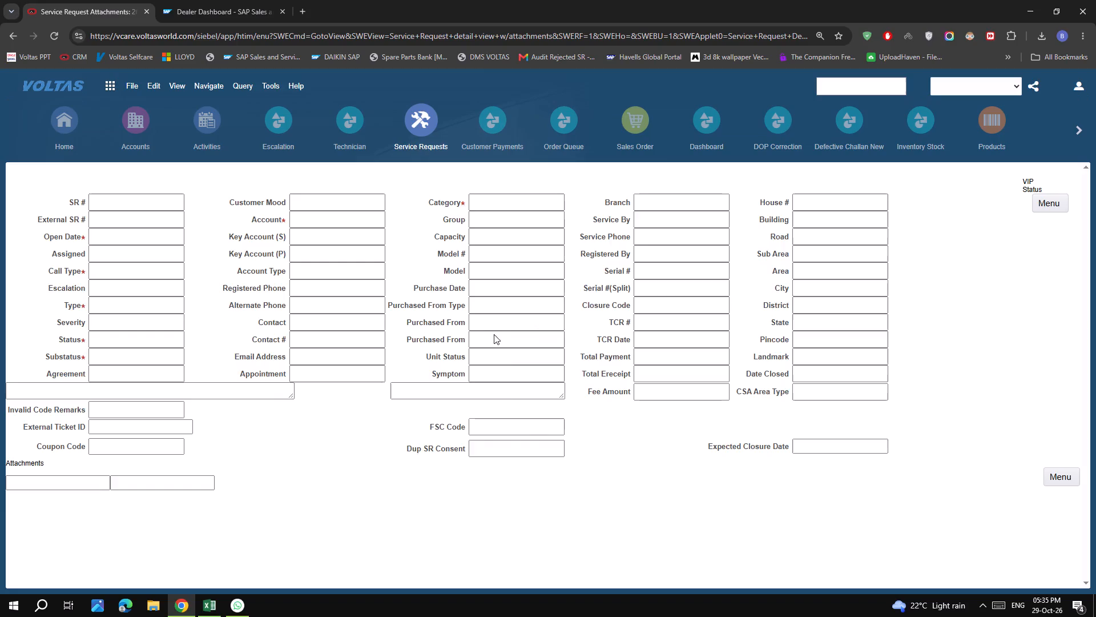
scroll(514, 458, "up", 8)
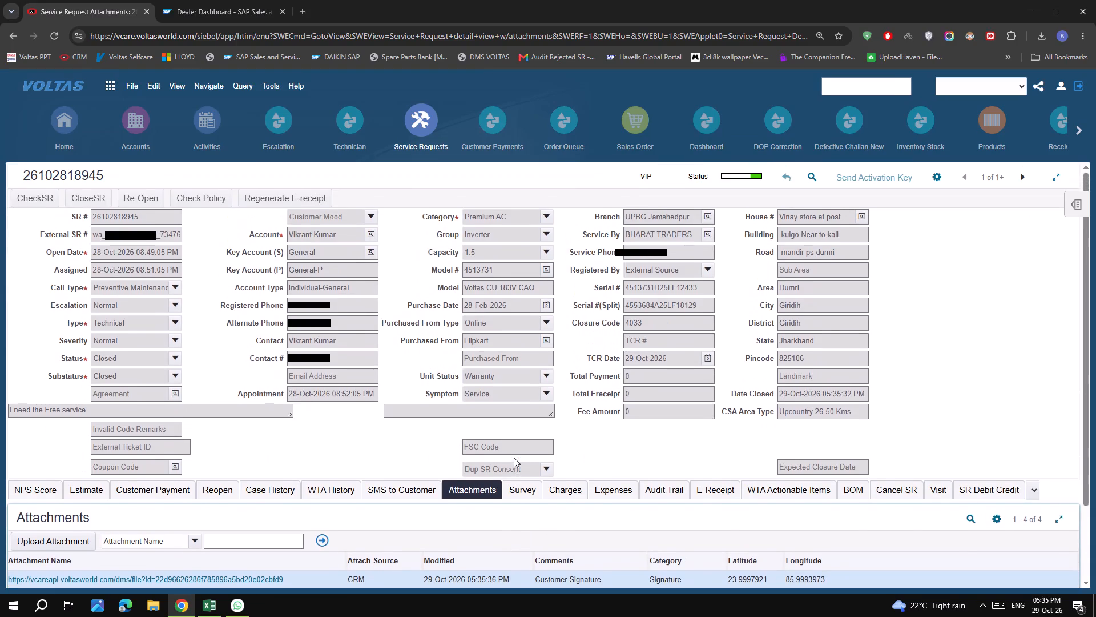
scroll(460, 502, "down", 6)
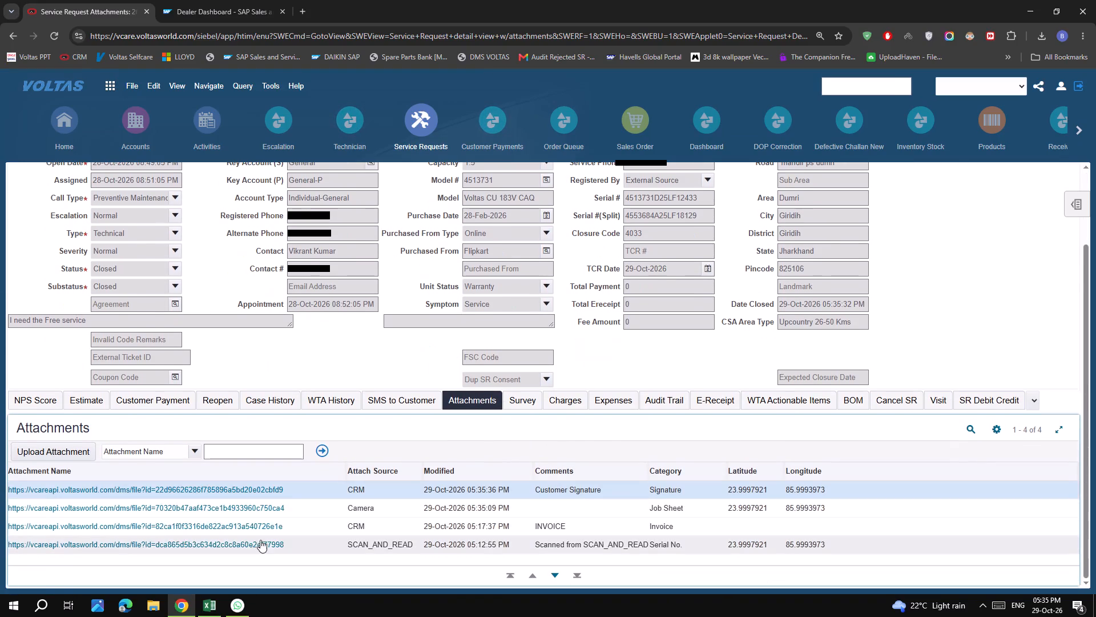
left_click(254, 543)
triple_click(639, 429)
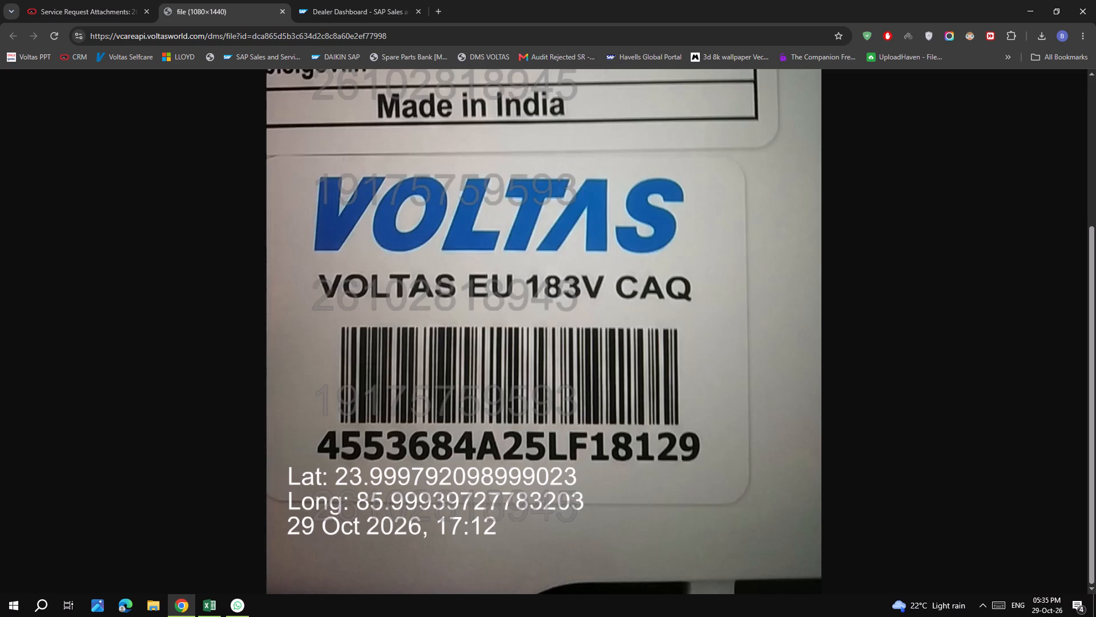
left_click(639, 429)
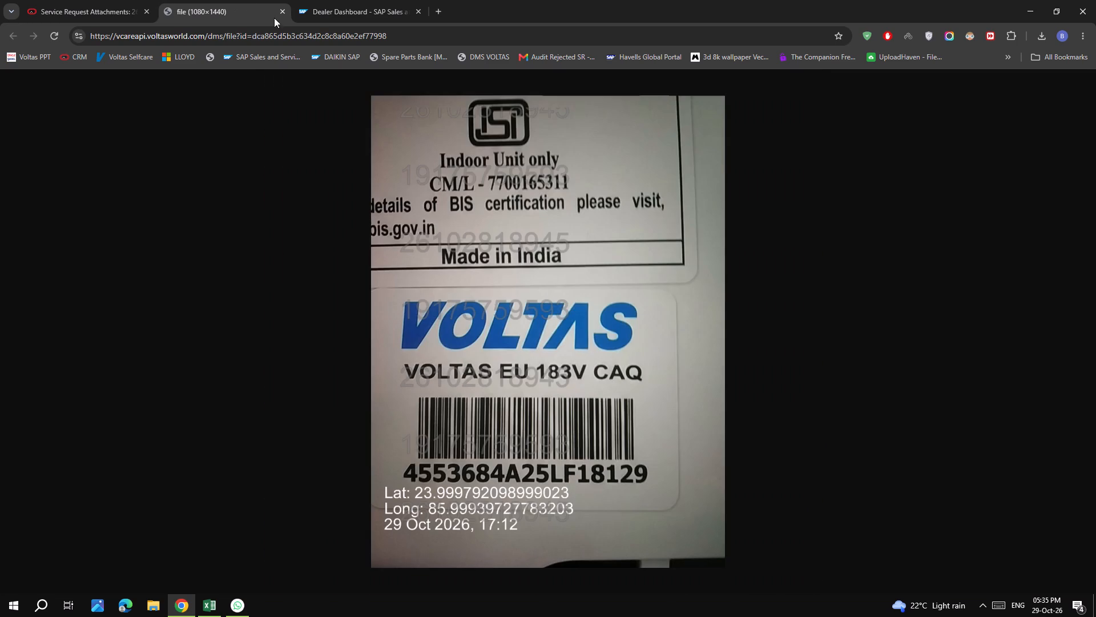
left_click(282, 11)
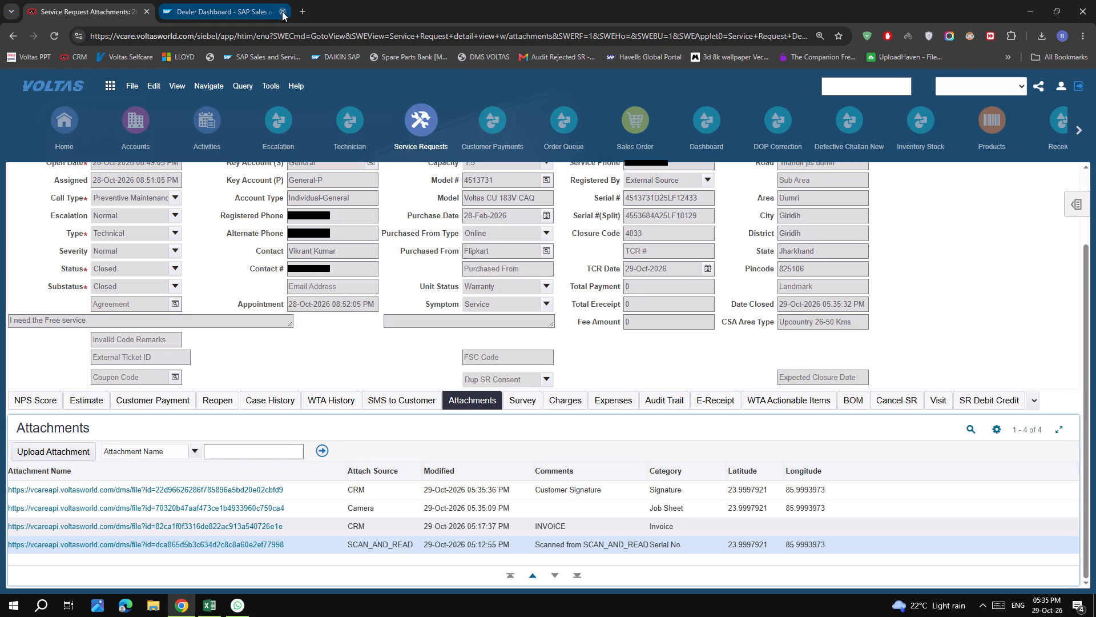
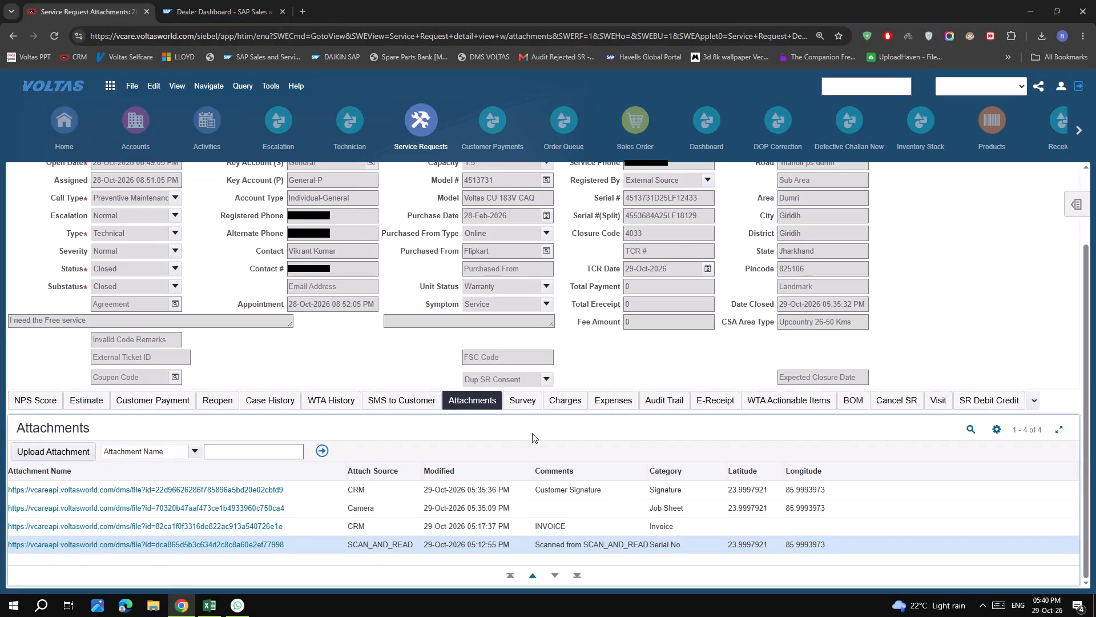
Return to the list of all service requests, filter it to Open SRs, and sort it by SR number in descending order.
scroll(531, 433, "up", 8)
left_click(407, 98)
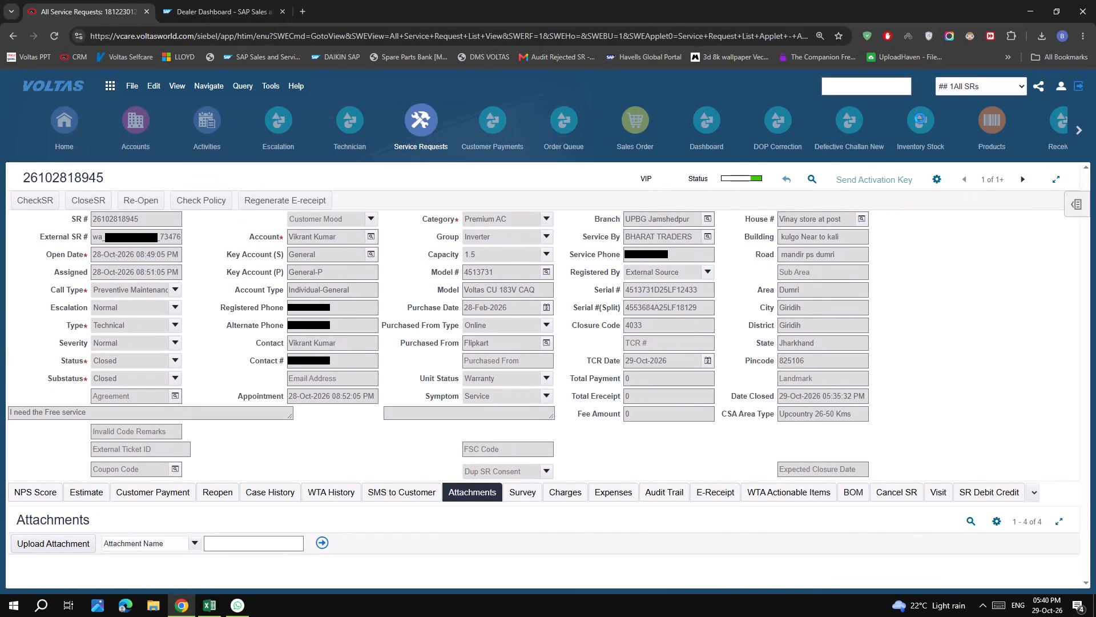
left_click(959, 86)
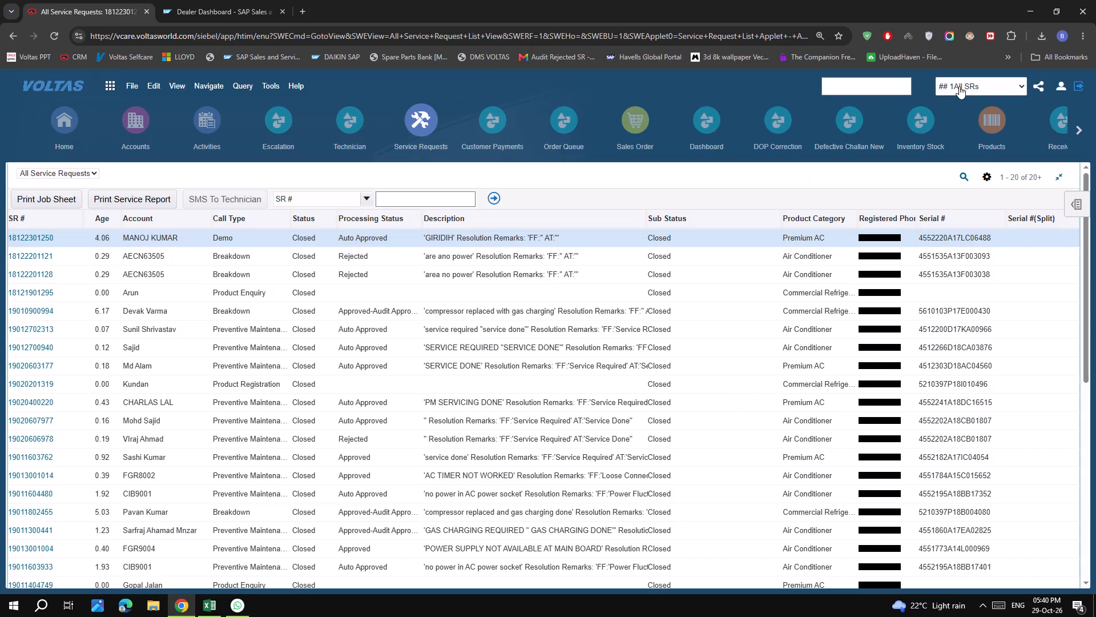
left_click(967, 276)
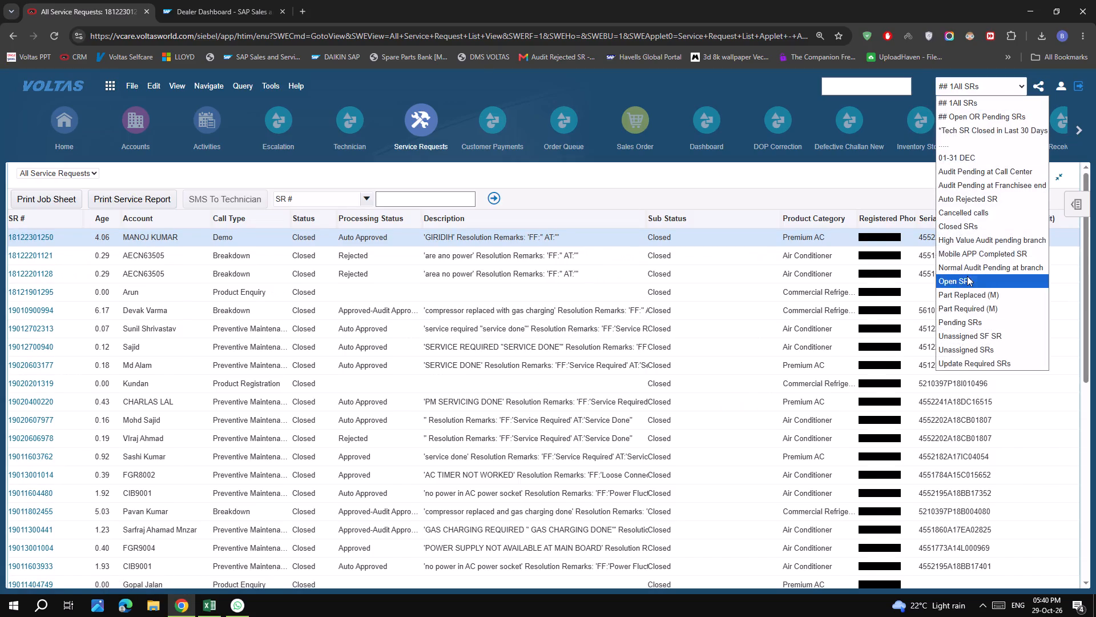
left_click(34, 214)
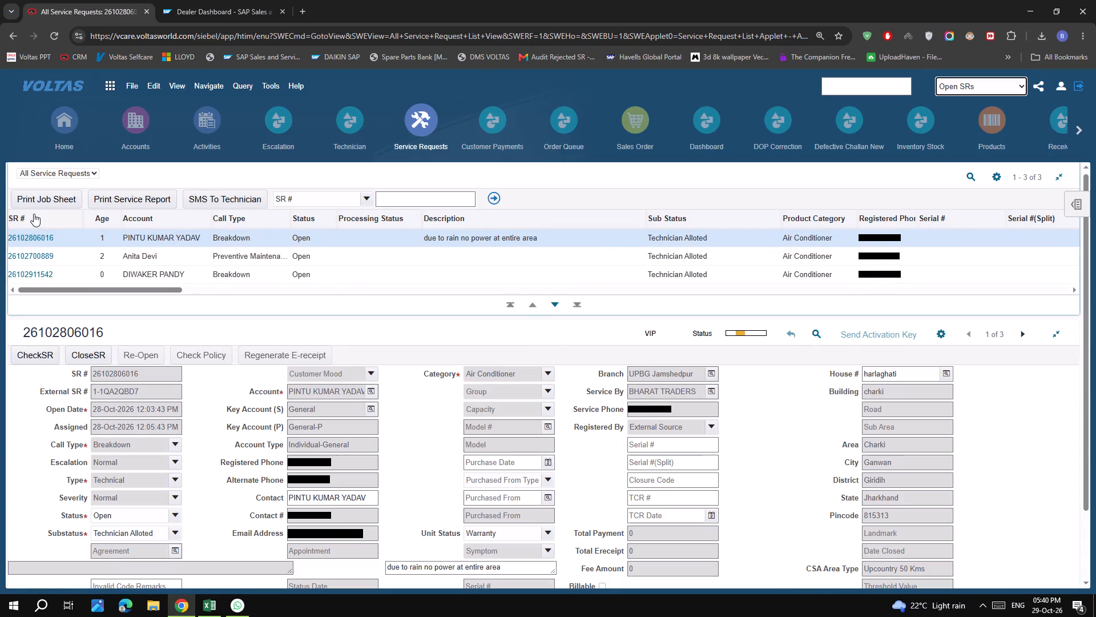
left_click(54, 218)
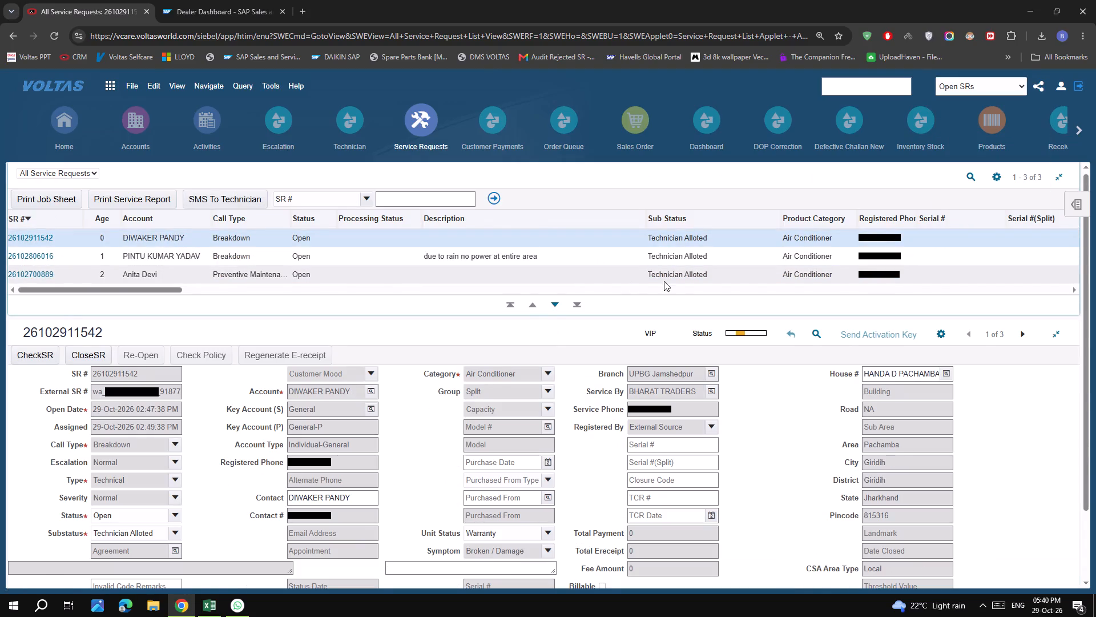